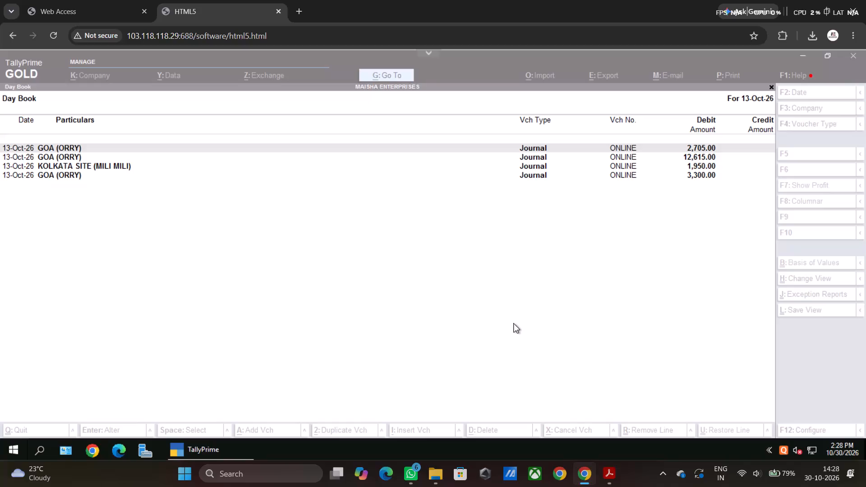
Duplicate the 3,300.00 GOA (ORRY) journal voucher in the 13-Oct-26 Day Book.
click(513, 323)
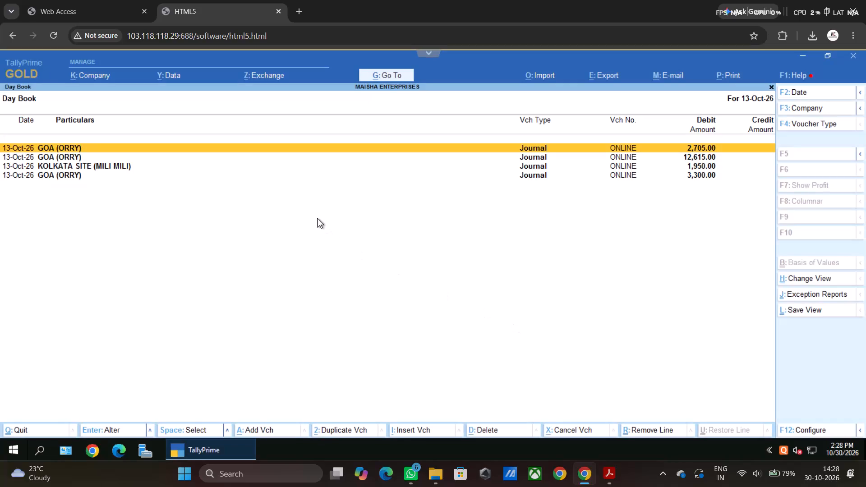
key(Down)
key(Down)
key(Down)
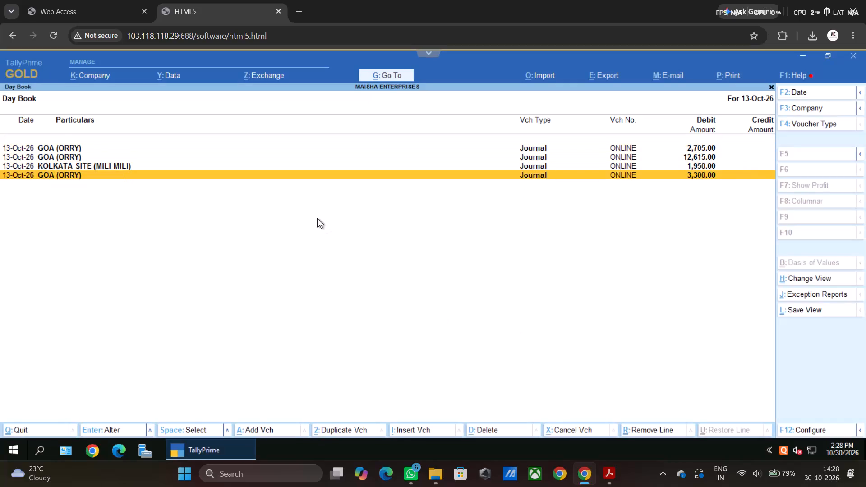
key(alt+2)
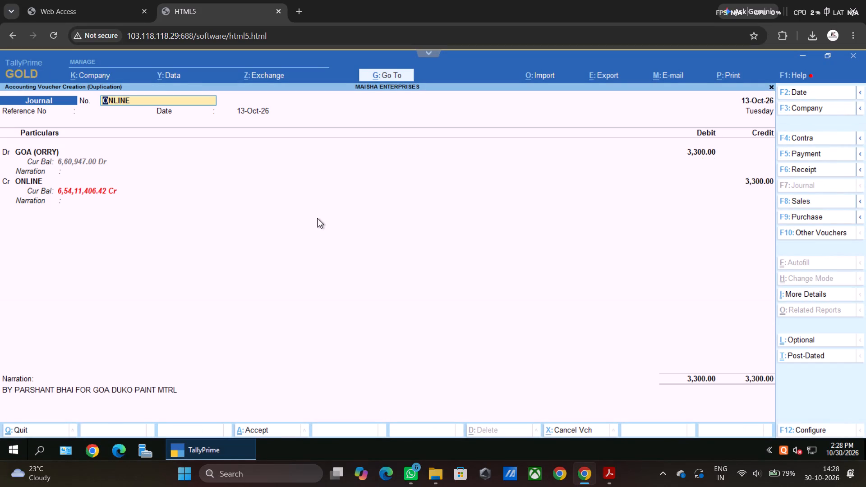
Keep the voucher number ONLINE and the debit ledger GOA (ORRY) in the duplicated journal, moving on to its debit amount.
key(Return)
key(Return)
key(Return)
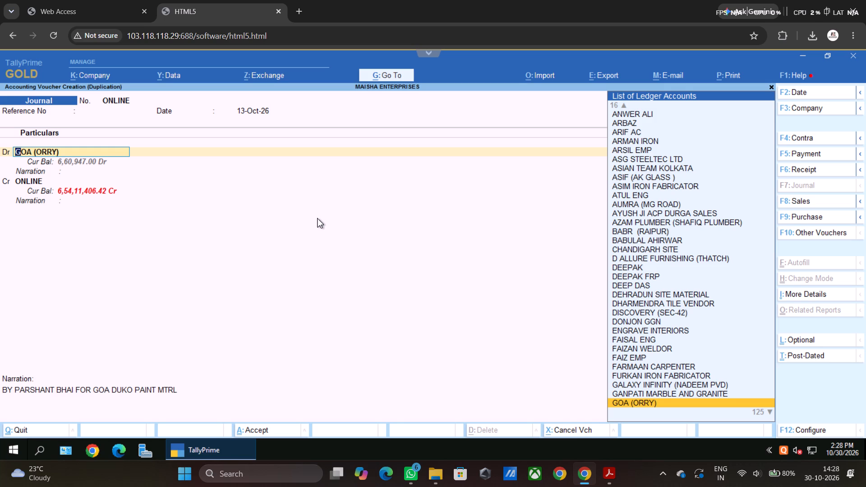
key(Return)
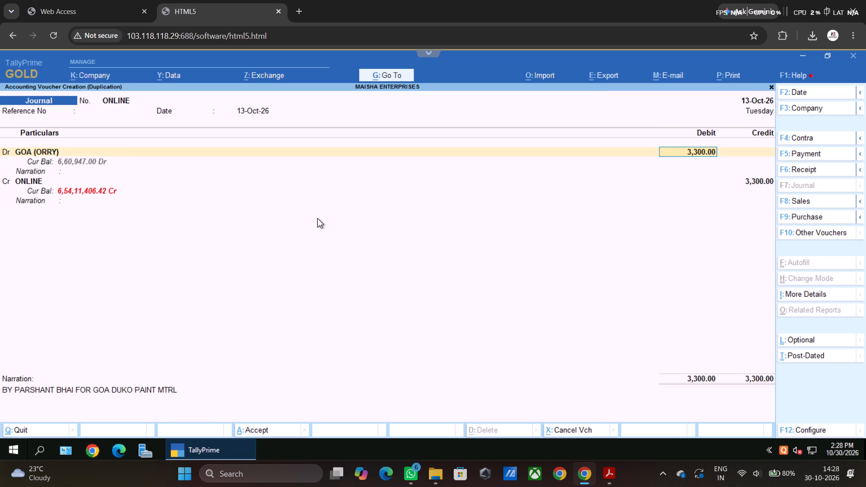
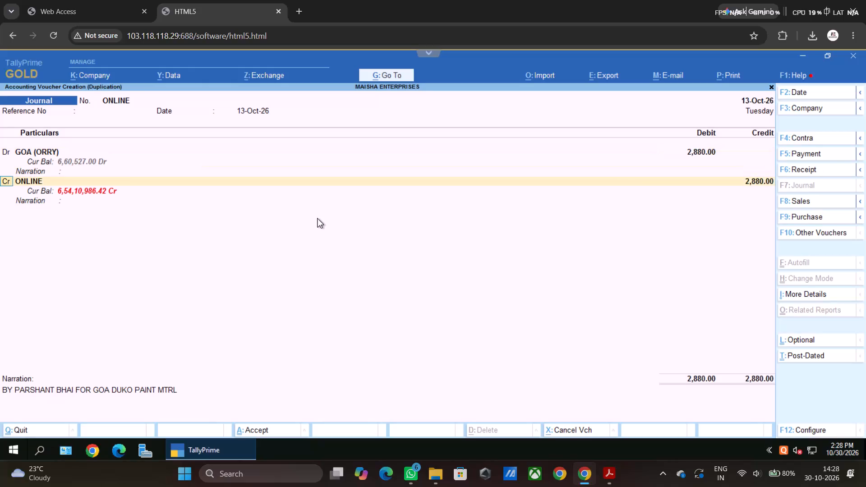
Keep ONLINE as the credit ledger with the amount 2,880.00, moving on to the voucher narration.
key(Return)
key(Return)
key(Return)
key(Return)
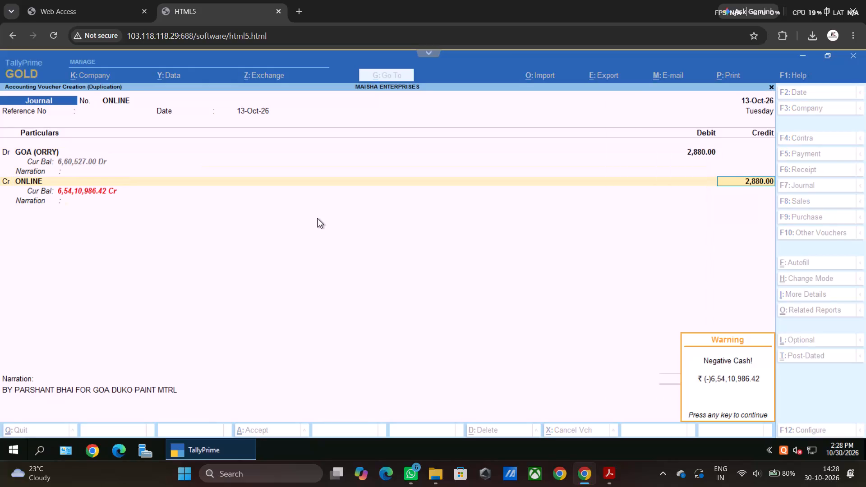
key(Return)
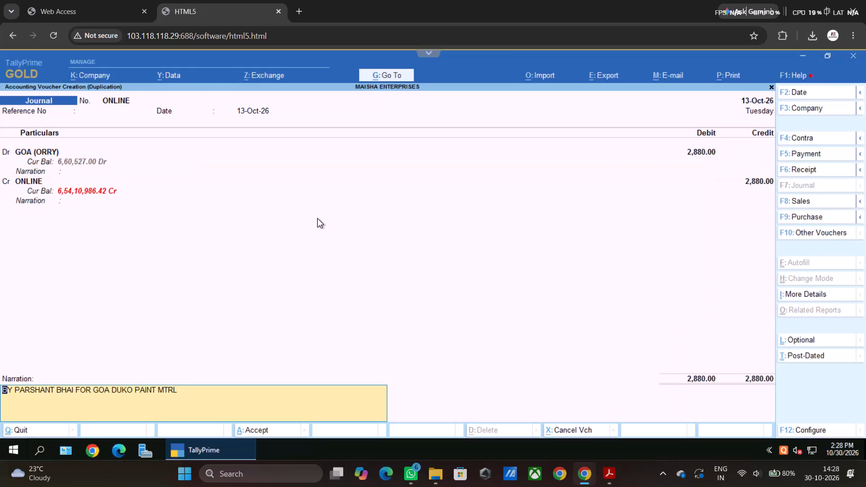
Replace the copied voucher narration with new text starting with "by".
text(by)
key(space)
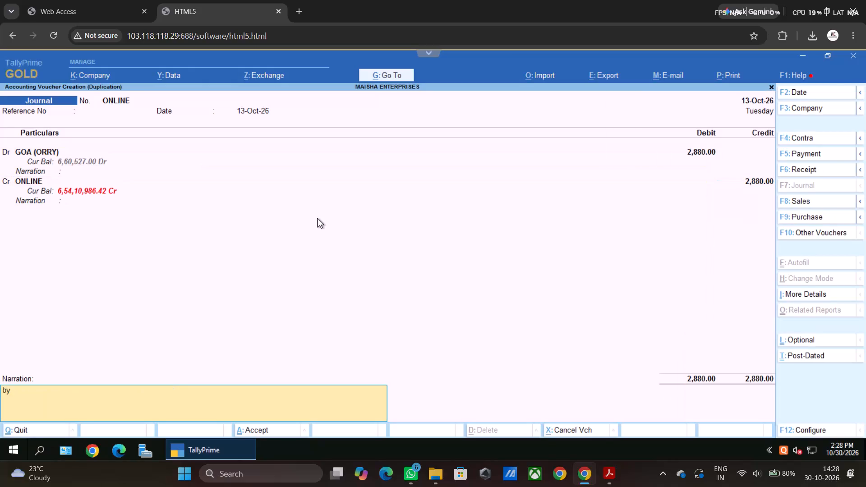
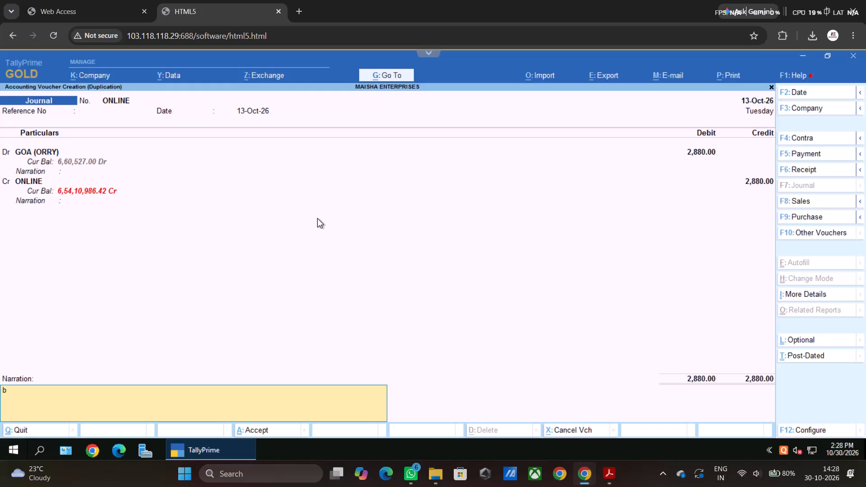
Clear the voucher narration and re-enter it in capitals, beginning "BY PARSHANT BHAI FOR GOA DI".
key(BackSpace)
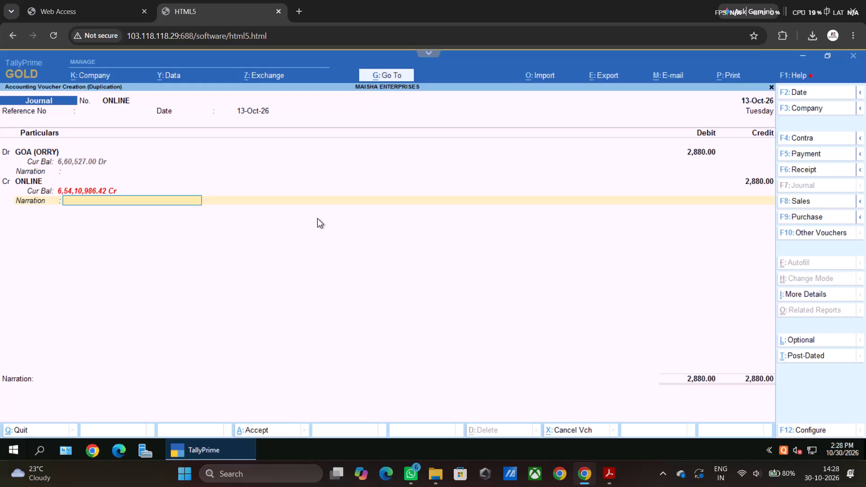
key(Return)
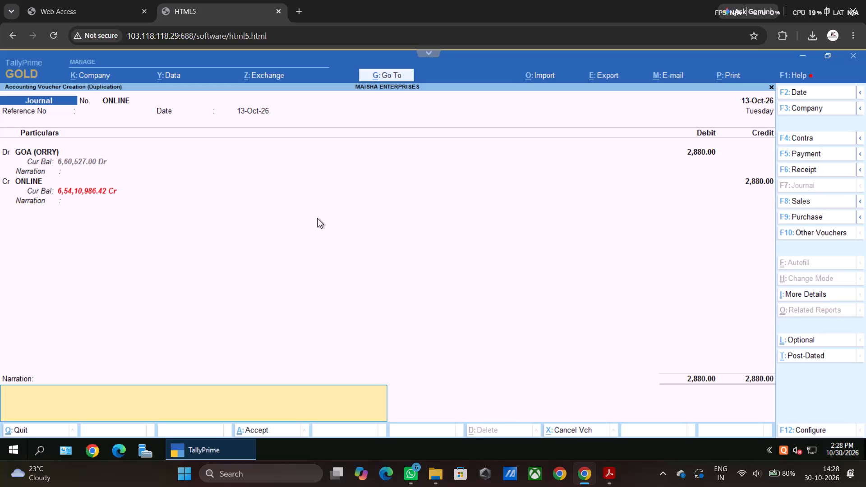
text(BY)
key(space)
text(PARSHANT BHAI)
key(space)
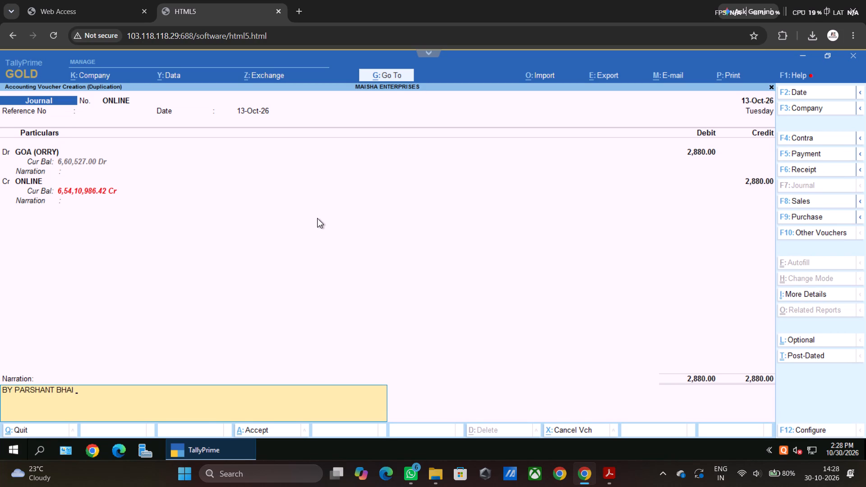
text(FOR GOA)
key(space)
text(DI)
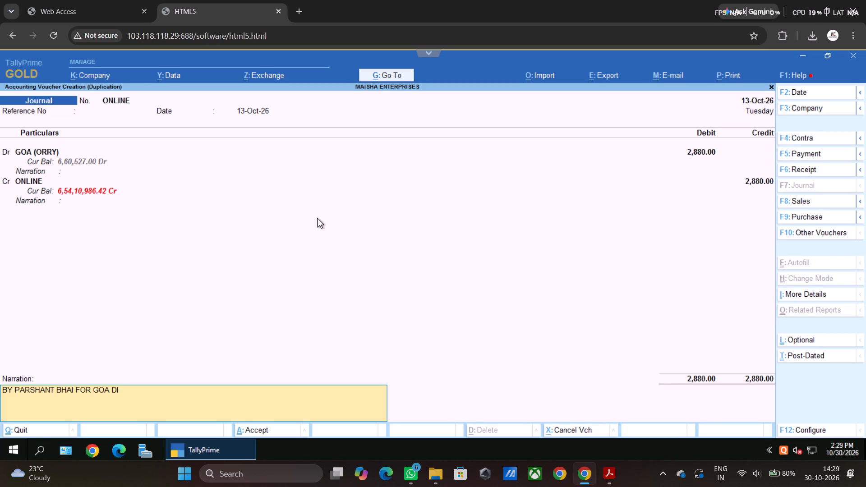
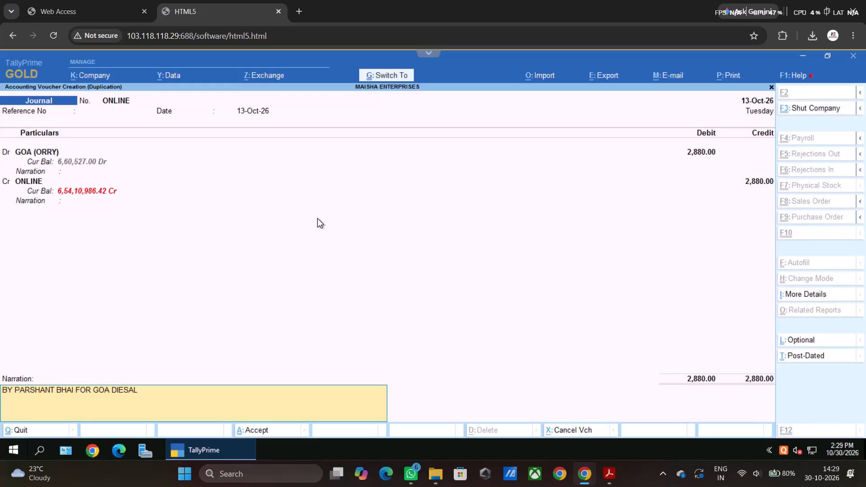
Accept the duplicated 2,880.00 journal voucher debiting GOA (ORRY) and crediting ONLINE.
key(ctrl+a)
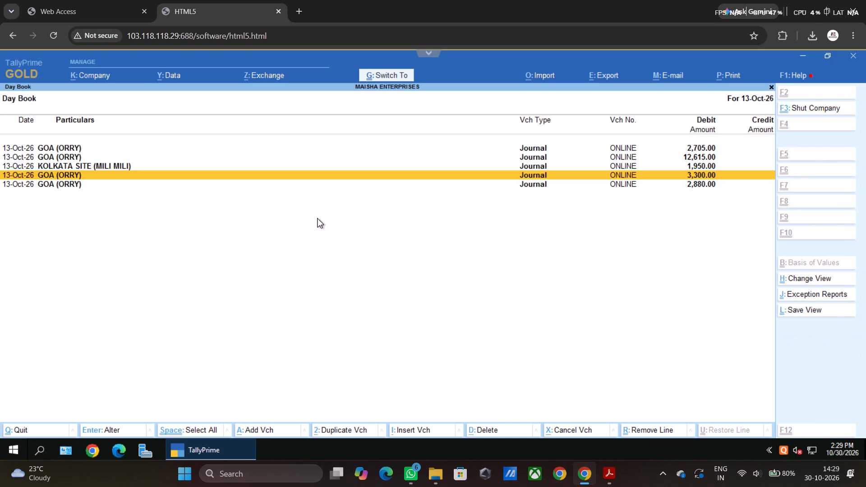
Leave the Day Book and open a blank journal voucher for MAISHA ENTERPRISES dated 13-Oct-26.
key(Escape)
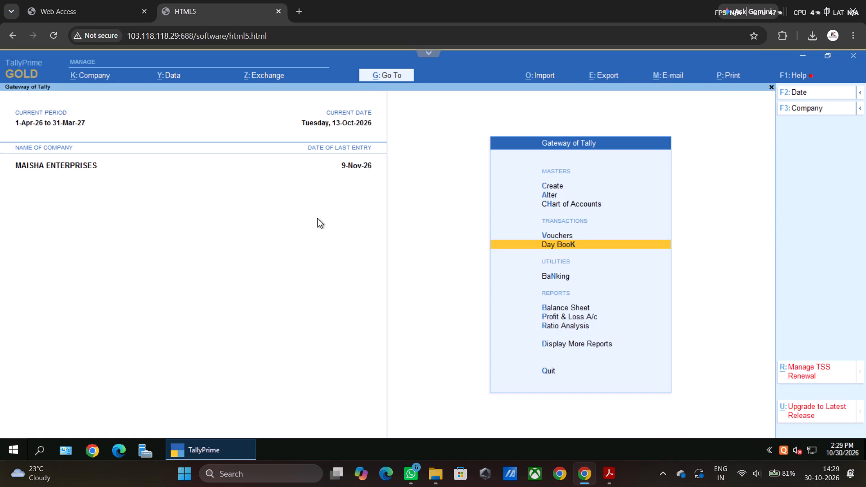
key(Up)
key(Return)
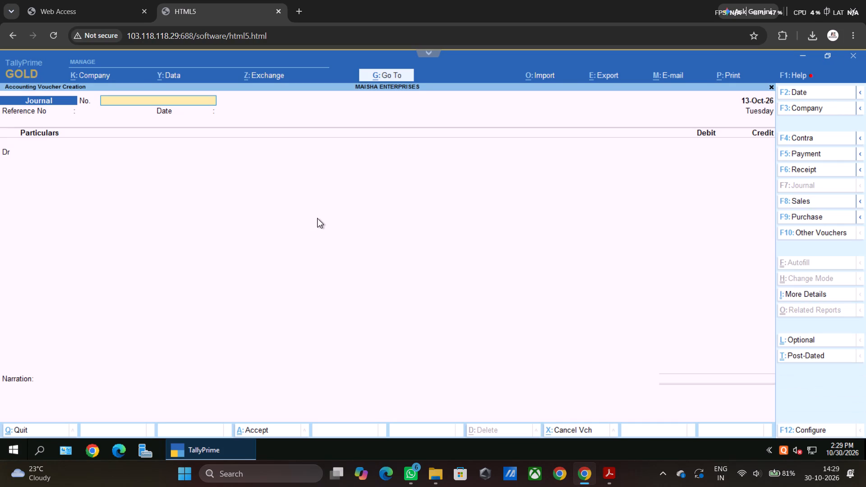
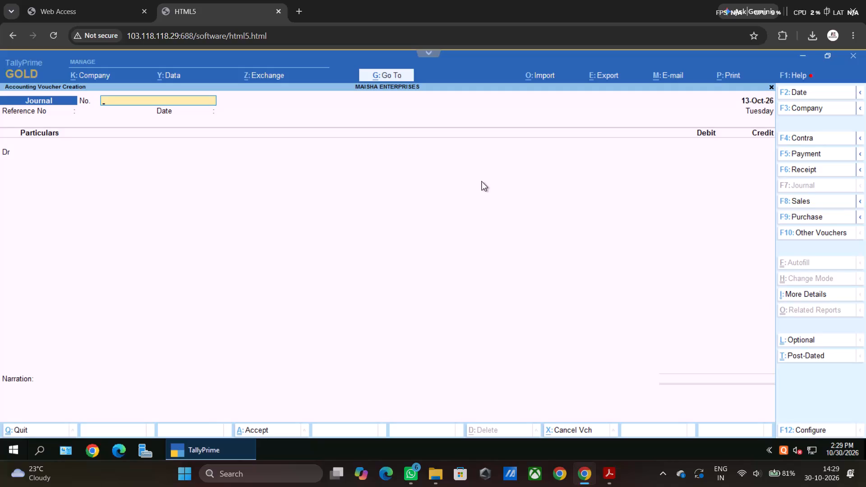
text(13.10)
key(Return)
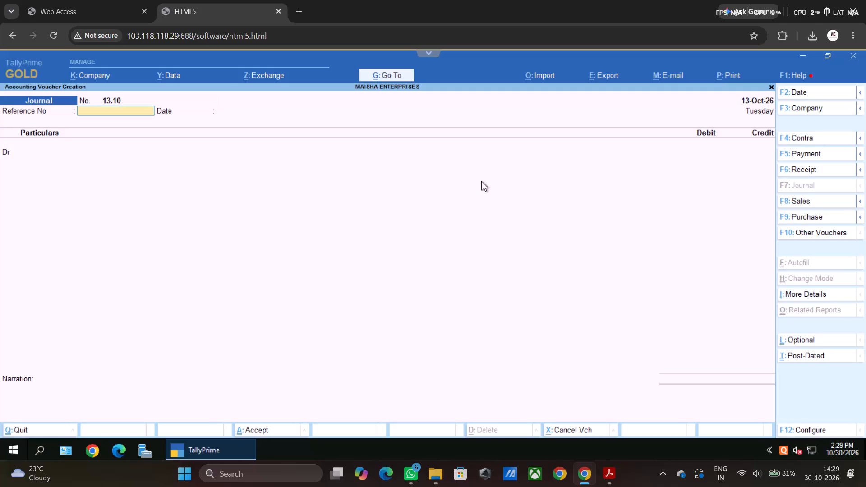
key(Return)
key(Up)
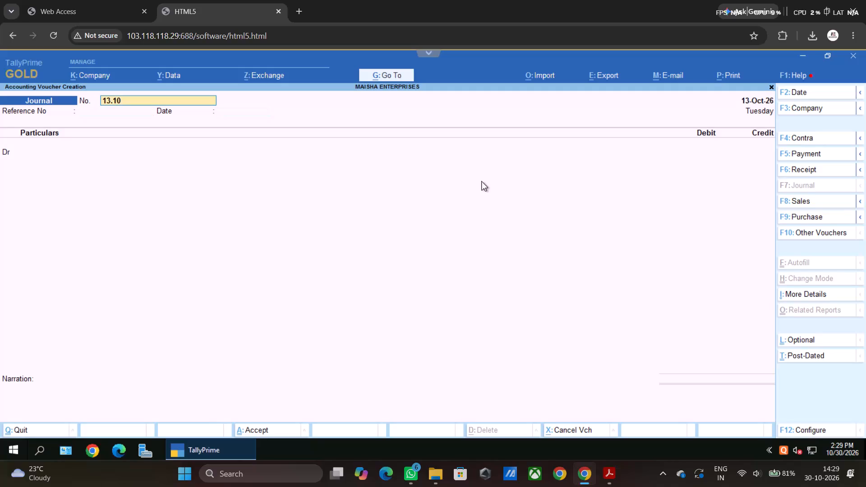
Set the journal voucher number to ONLINE and its reference date to 13.10.
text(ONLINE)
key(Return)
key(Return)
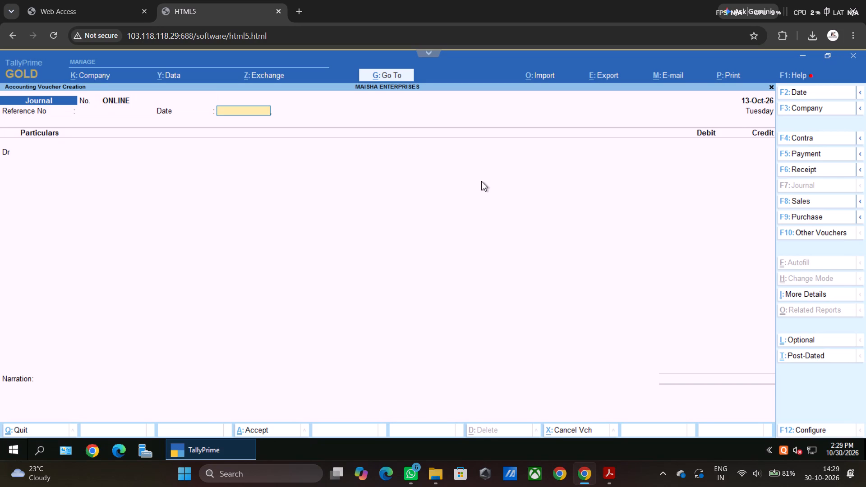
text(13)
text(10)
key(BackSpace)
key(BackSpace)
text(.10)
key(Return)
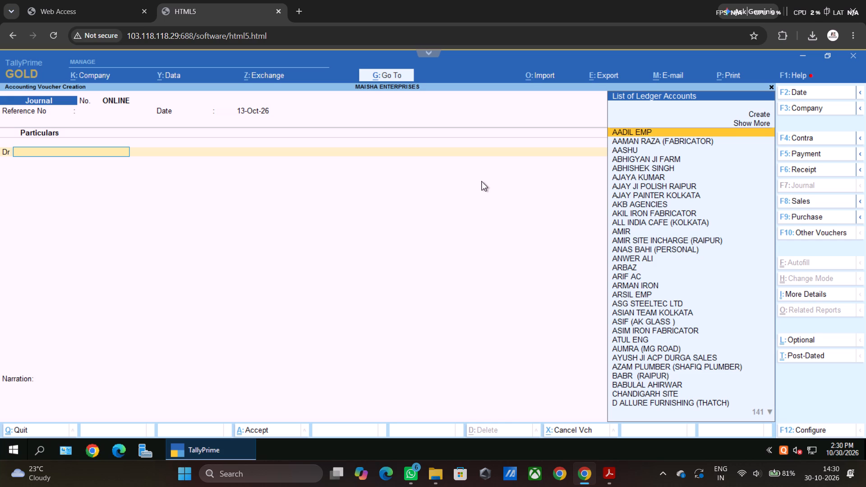
Debit DEHRADUN SITE MATERIAL with 4000 and credit the same amount to the ONLINE ledger.
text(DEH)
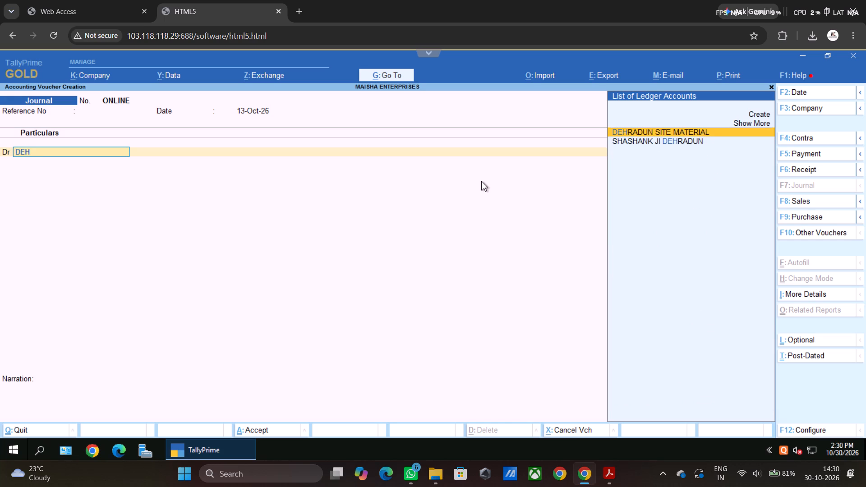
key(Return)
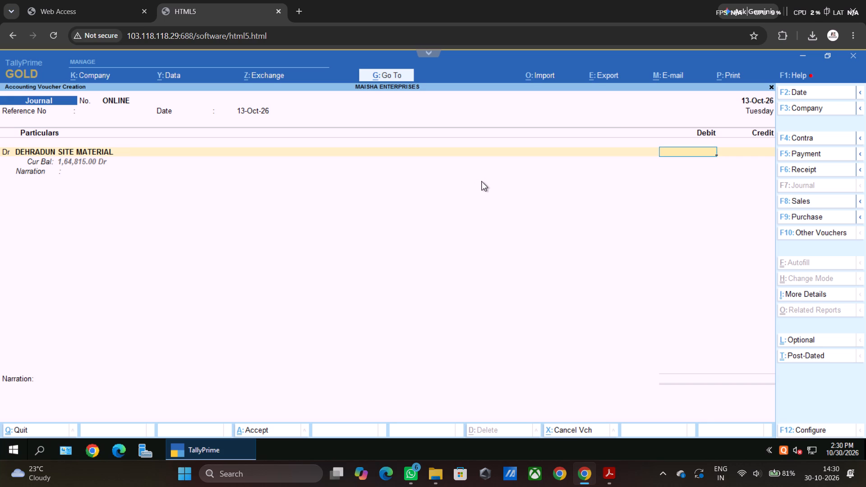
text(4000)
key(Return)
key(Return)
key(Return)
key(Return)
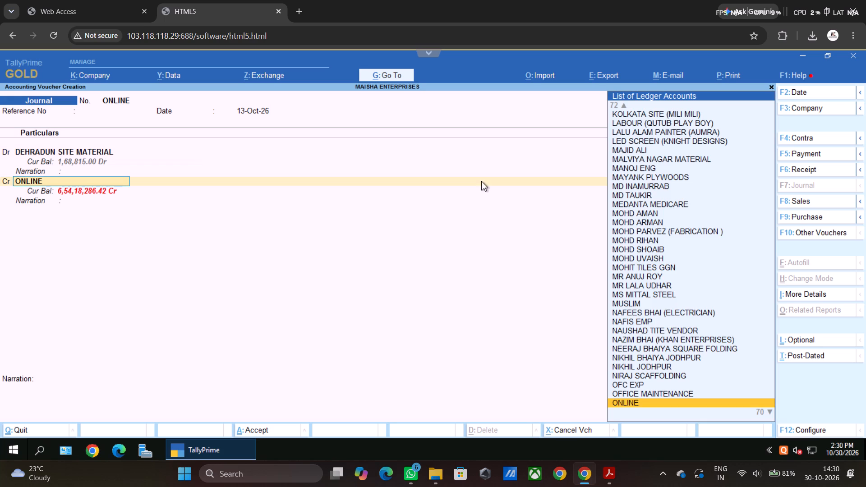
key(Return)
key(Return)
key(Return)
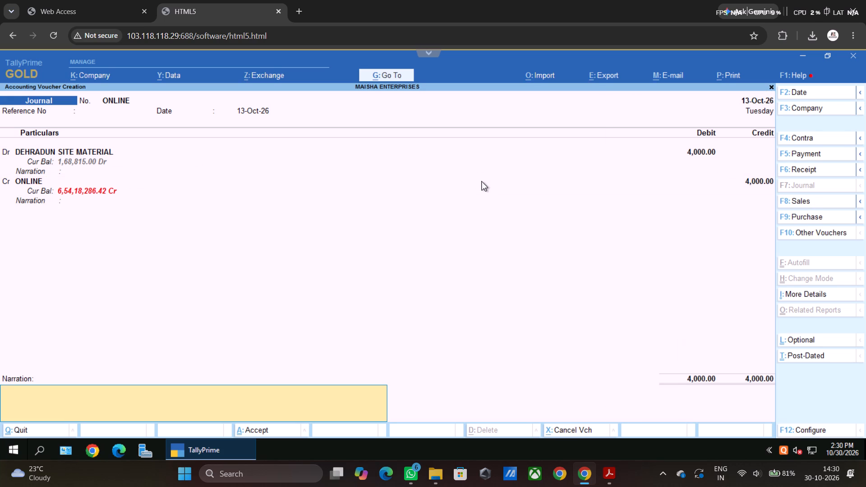
Enter the narration BY PARSHANT BHAI FOR DEHRADUN LABOUR and accept the journal voucher.
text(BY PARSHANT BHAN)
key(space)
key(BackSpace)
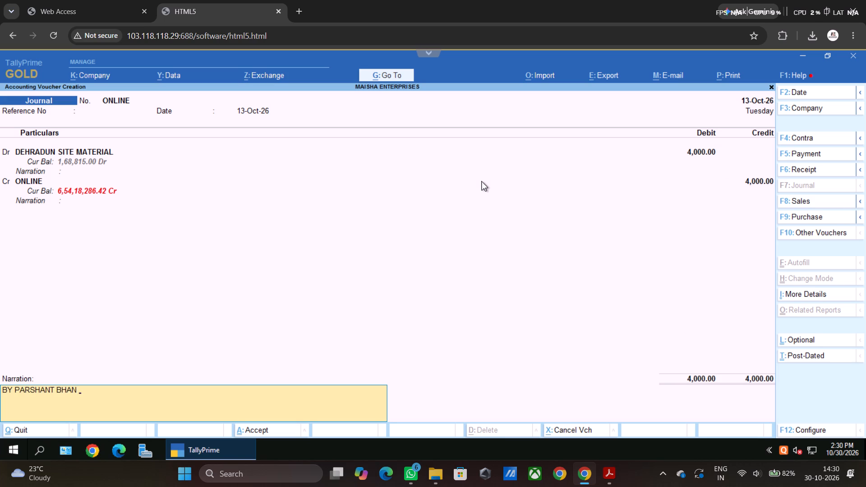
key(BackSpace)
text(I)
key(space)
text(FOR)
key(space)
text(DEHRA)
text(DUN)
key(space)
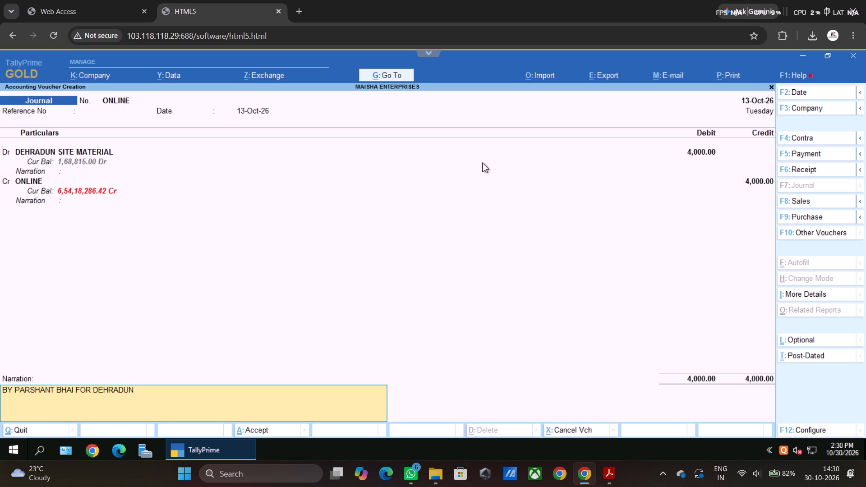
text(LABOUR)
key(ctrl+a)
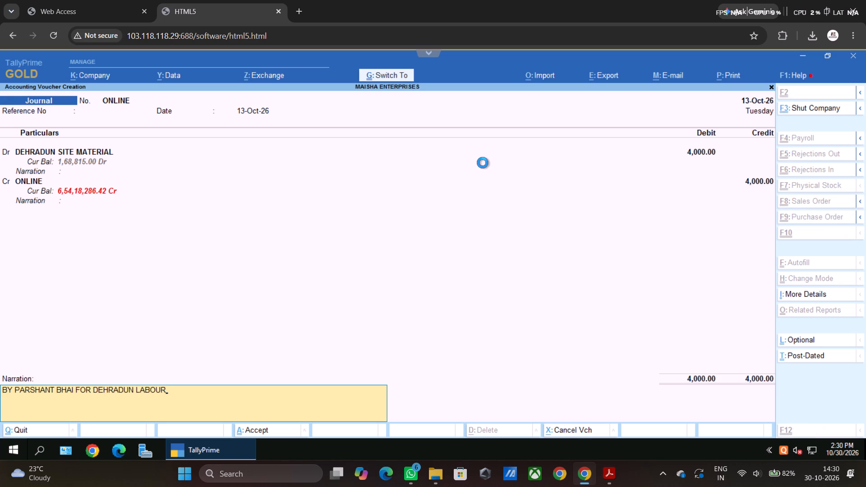
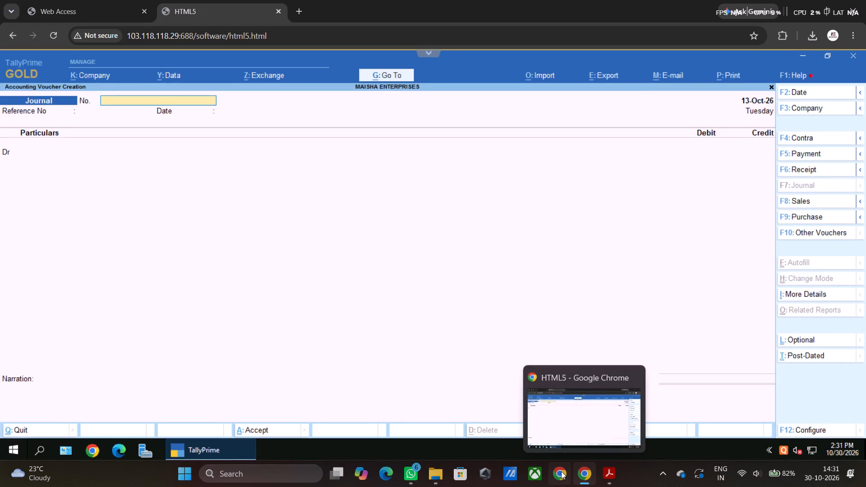
Open YouTube in a new browser tab and start playing the My Mix playlist.
click(298, 10)
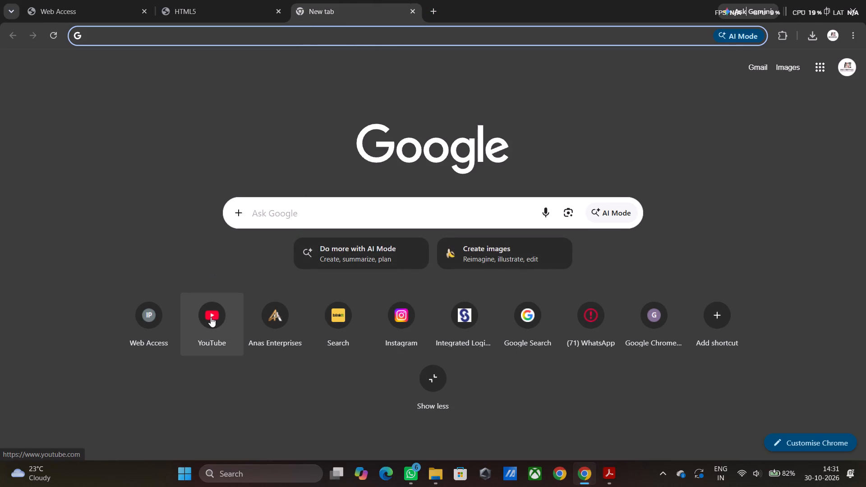
click(211, 317)
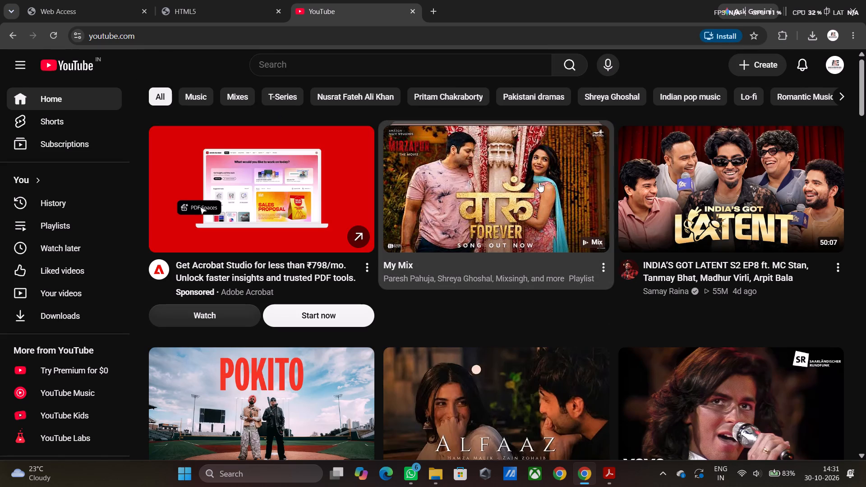
click(535, 182)
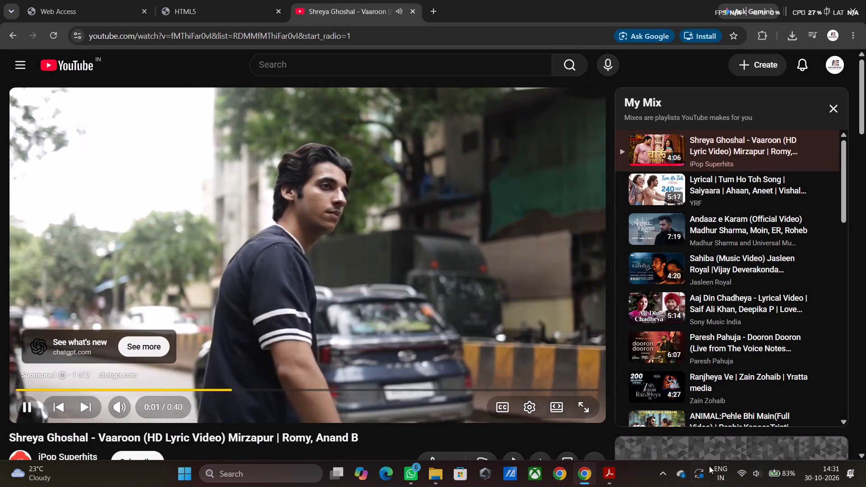
Skip the advert, decline the ad-free family plan offer, and advance the Vaaroon song past its intro.
click(758, 474)
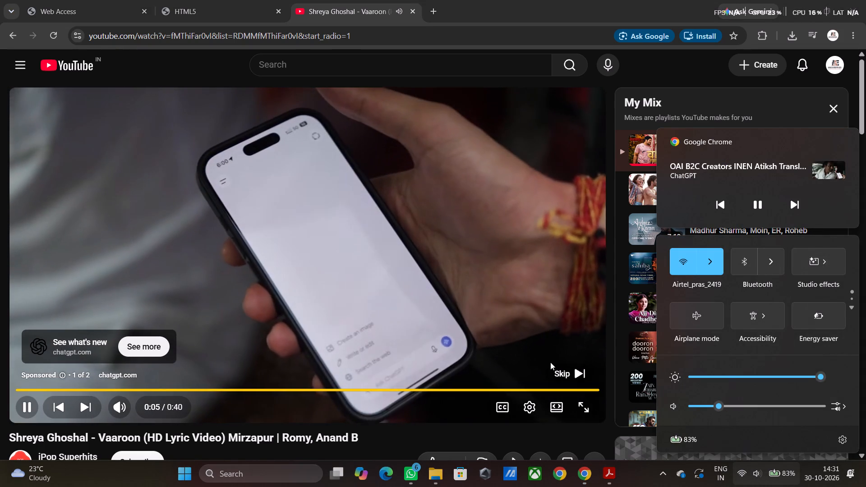
click(566, 372)
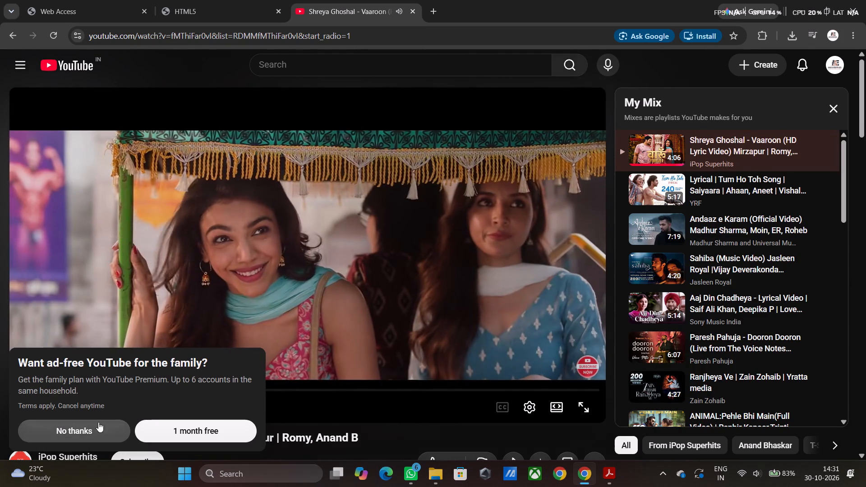
click(52, 436)
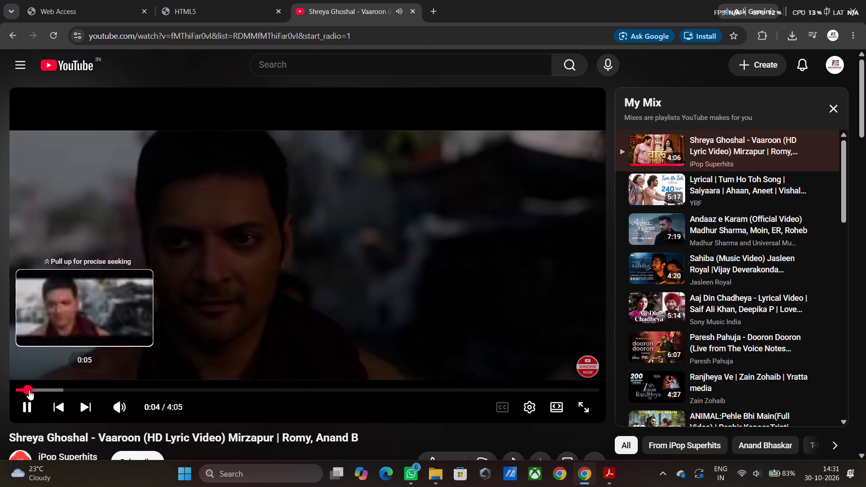
drag(28, 389, 63, 397)
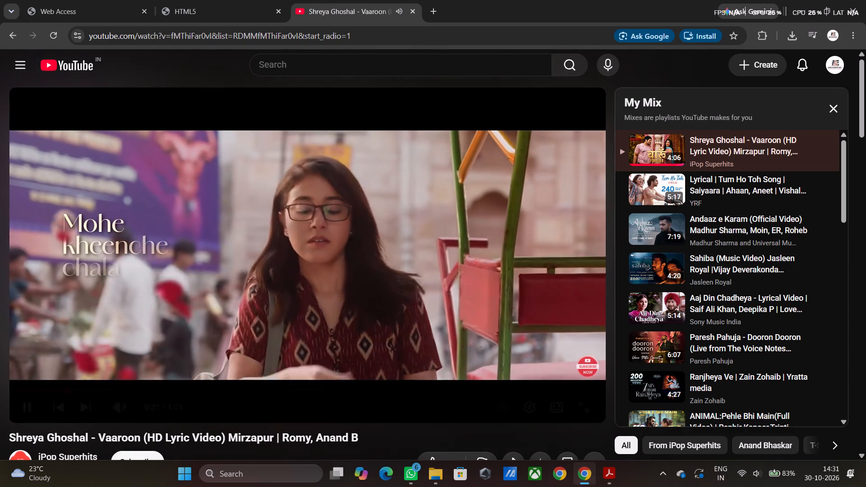
Raise the system volume slightly and return to the blank TallyPrime journal voucher in the HTML5 tab.
click(759, 478)
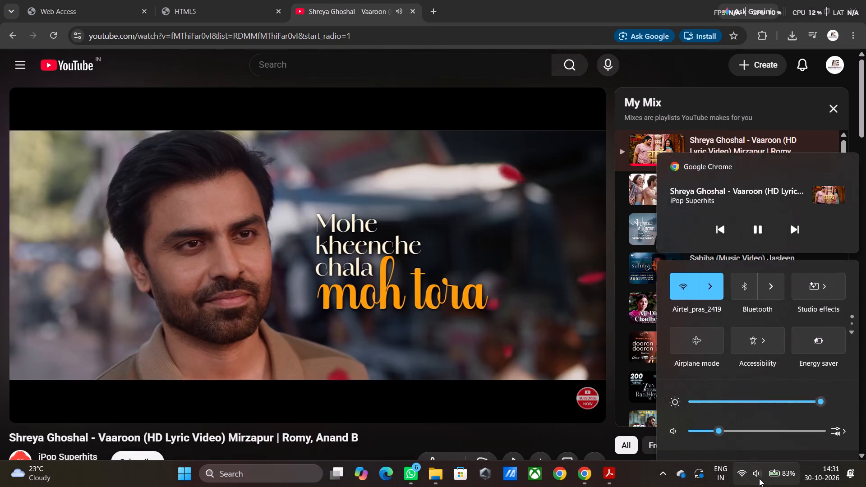
drag(719, 406, 732, 405)
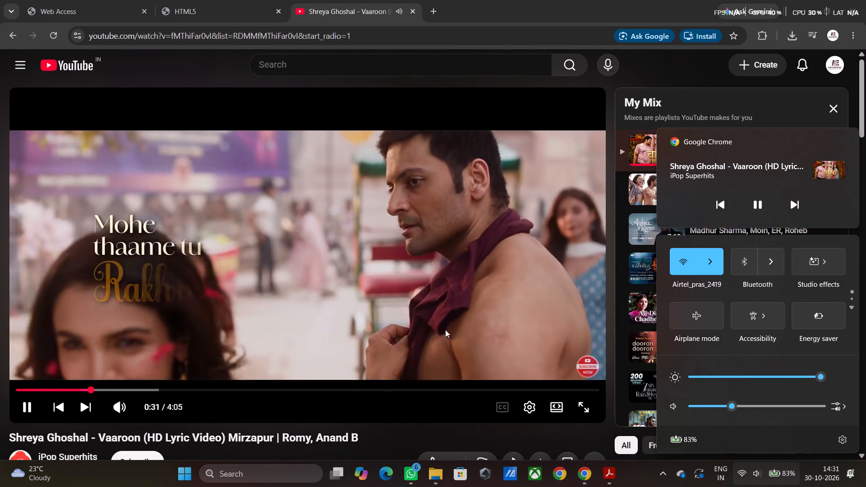
click(168, 12)
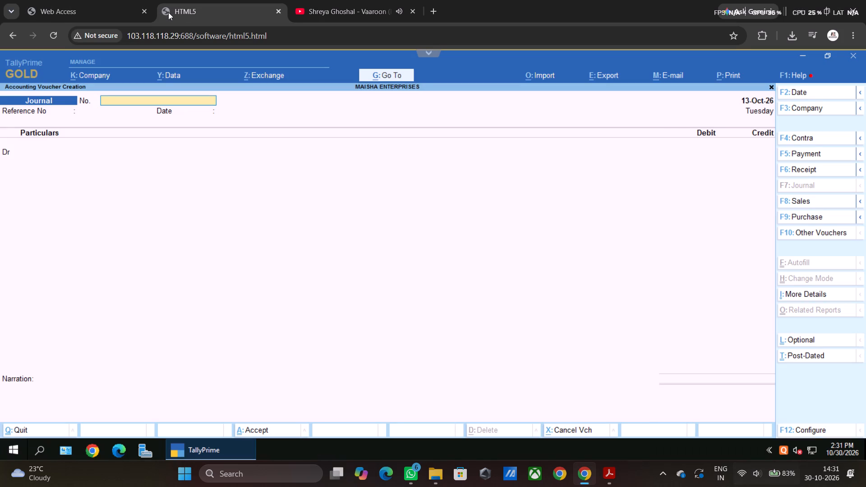
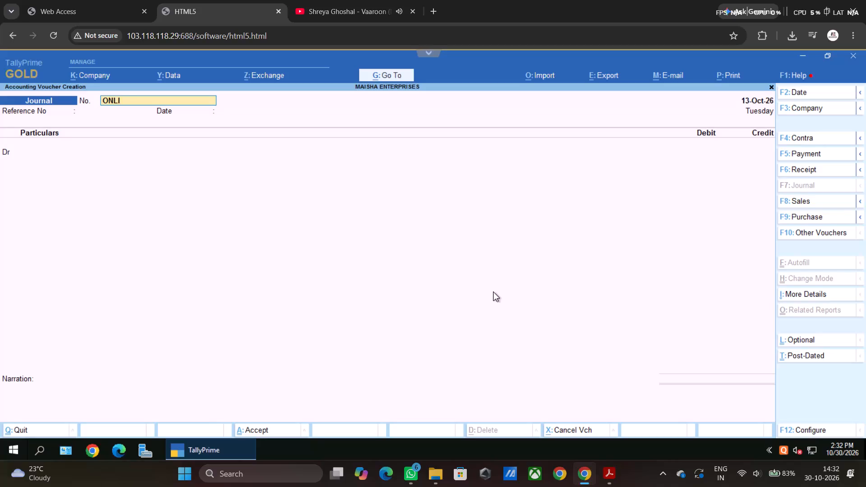
Complete the journal voucher header with number ONLINE, a blank reference number and the reference date 13.10.
key(Return)
key(Return)
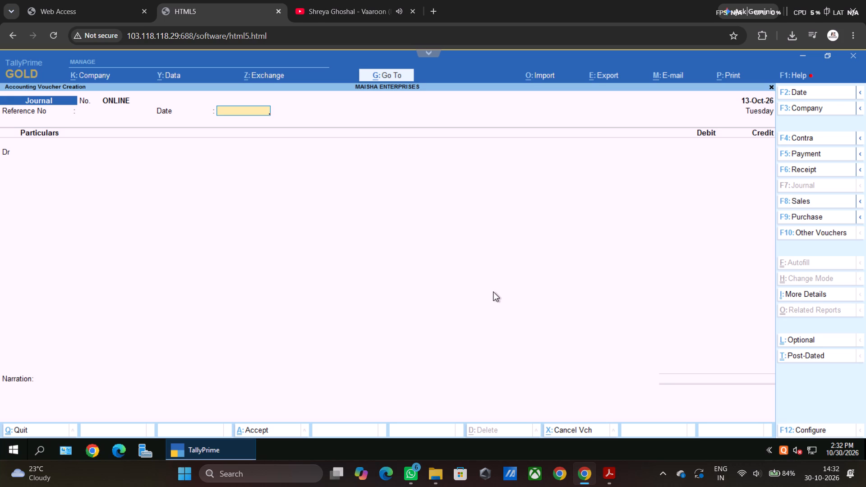
text(123.10)
key(BackSpace)
key(BackSpace)
key(BackSpace)
key(BackSpace)
key(BackSpace)
text(3.10)
key(Return)
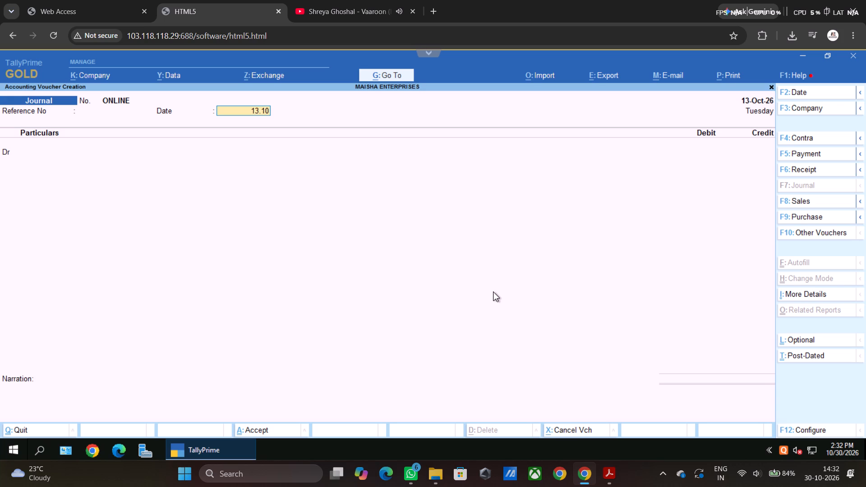
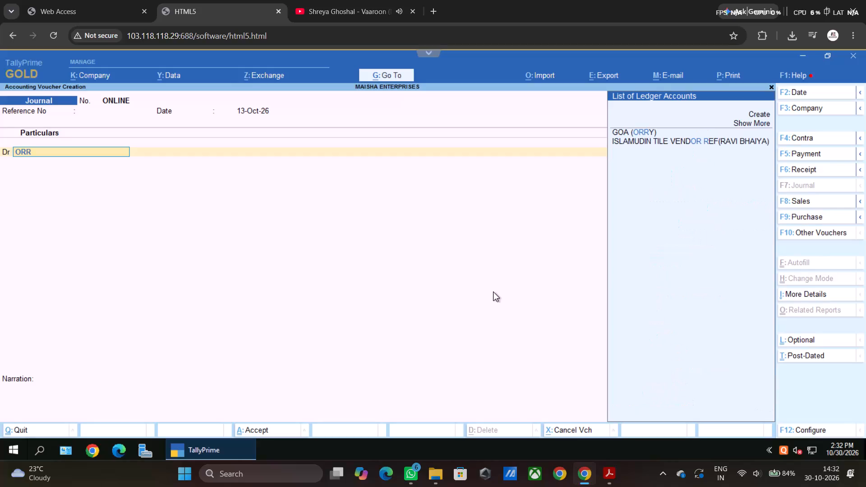
Select GOA (ORRY) as the journal voucher's debit ledger and enter a debit amount of 320.
key(Return)
key(Return)
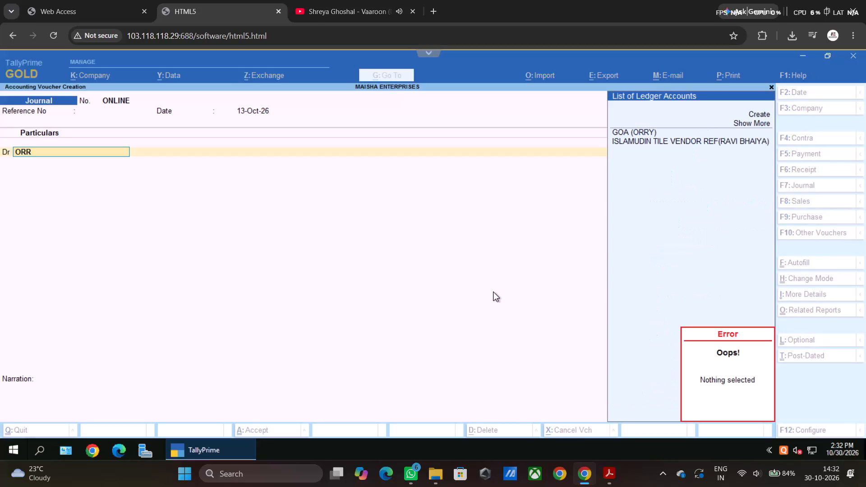
key(Down)
key(Return)
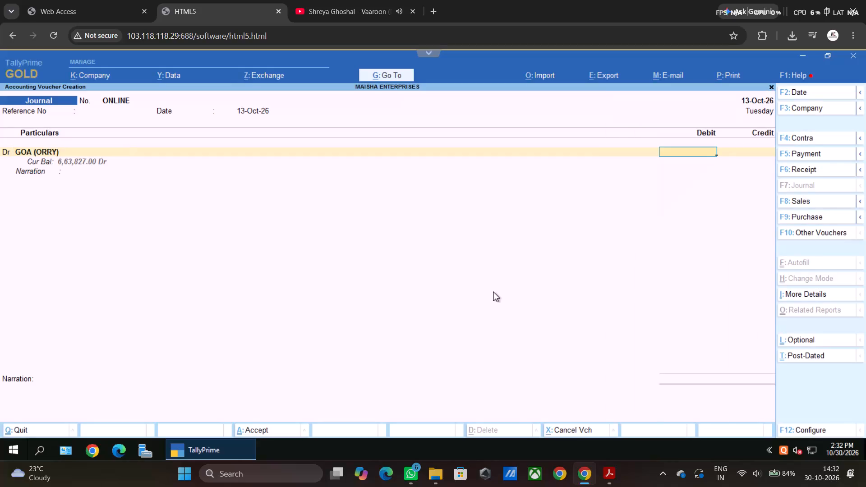
text(320)
key(Return)
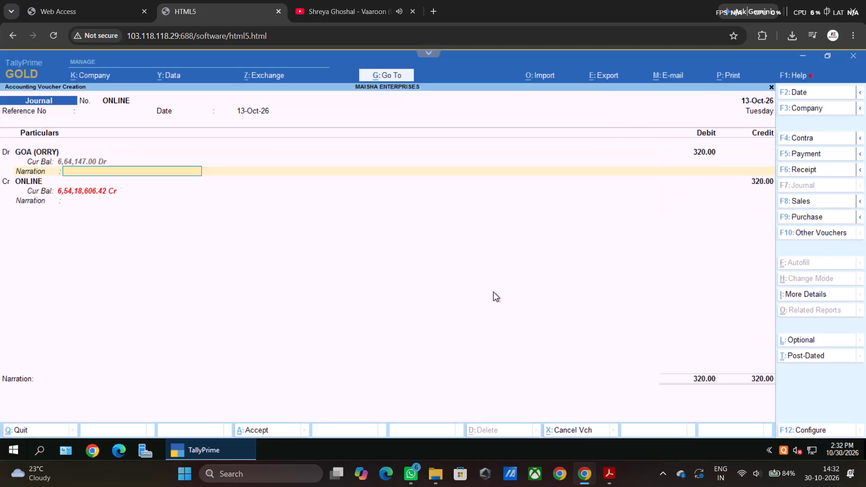
Leave the debit line's narration blank and keep ONLINE as the credit ledger for 320.00.
key(Return)
key(Return)
key(Return)
key(Return)
key(Return)
key(Return)
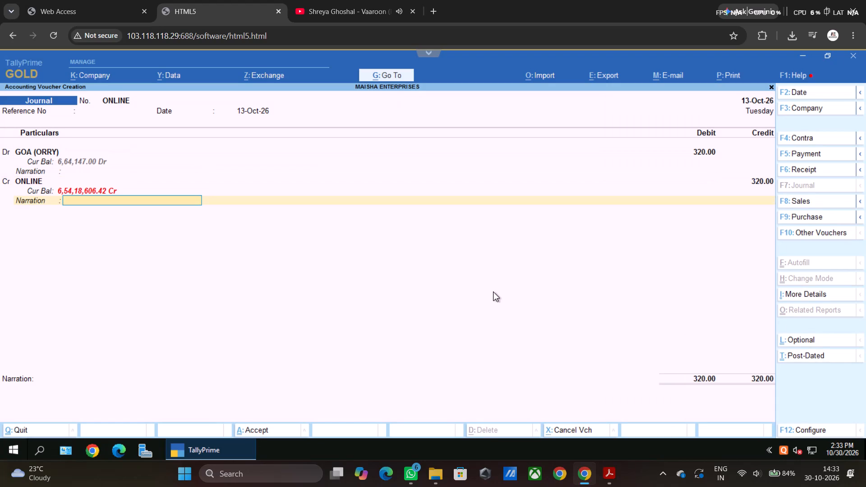
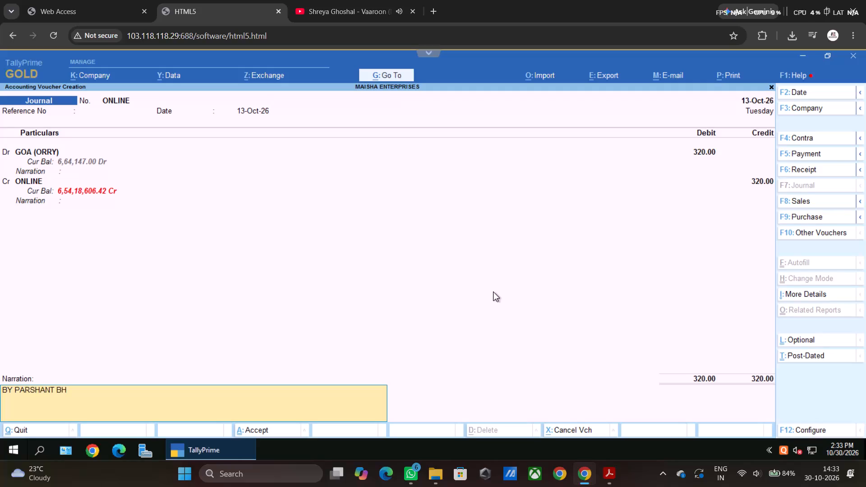
Complete the voucher narration as "BY PARSHANT BHAI FOR GOA FOOD" and accept the journal voucher.
text(FIR)
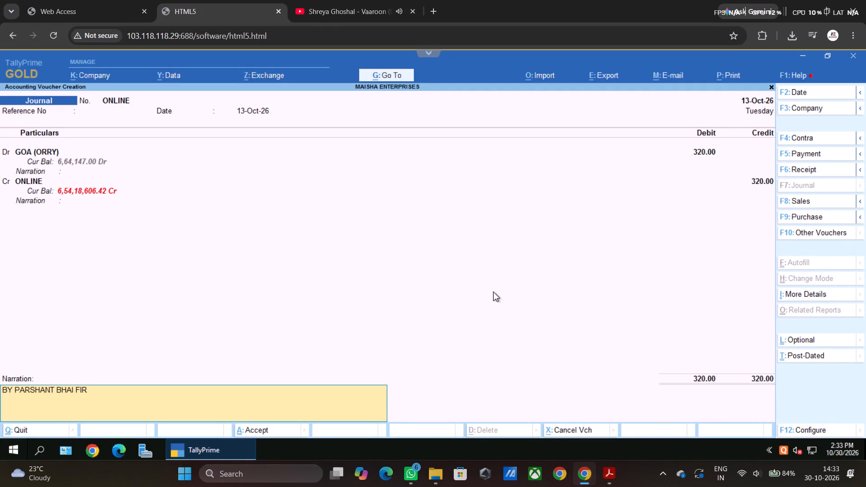
key(BackSpace)
key(BackSpace)
text(OR)
key(space)
key(f)
key(BackSpace)
text(GOA)
key(space)
text(FOOD)
key(ctrl+a)
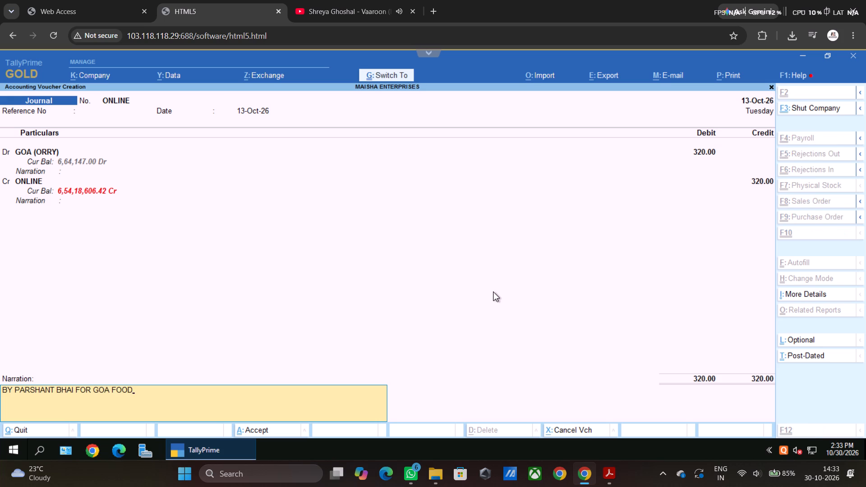
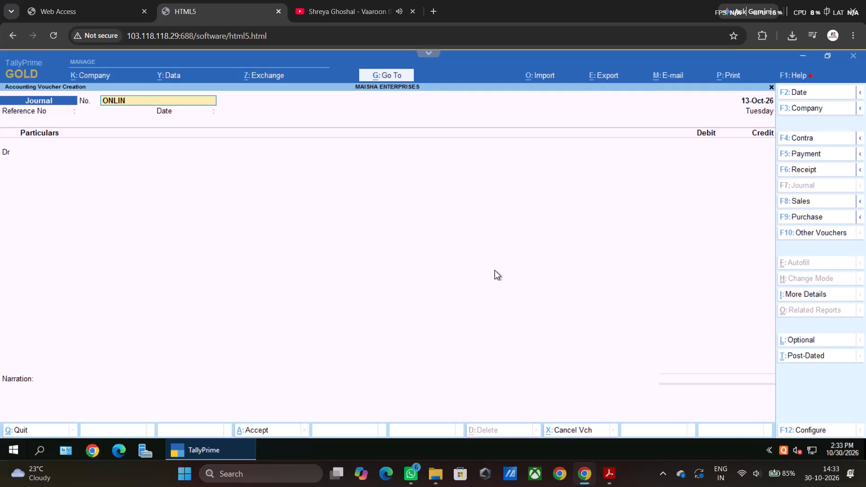
Finish the new journal voucher's header with number ONLINE, a blank reference number and reference date 13-Oct-26.
key(Return)
key(Return)
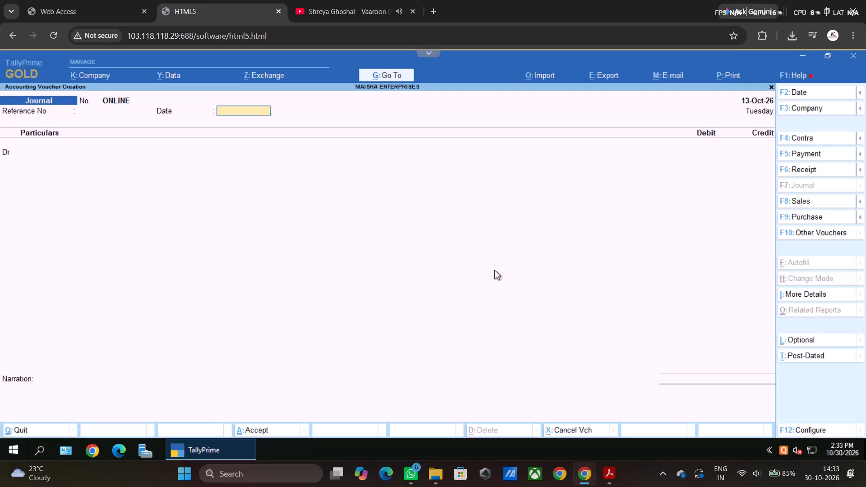
text(13.10)
key(Return)
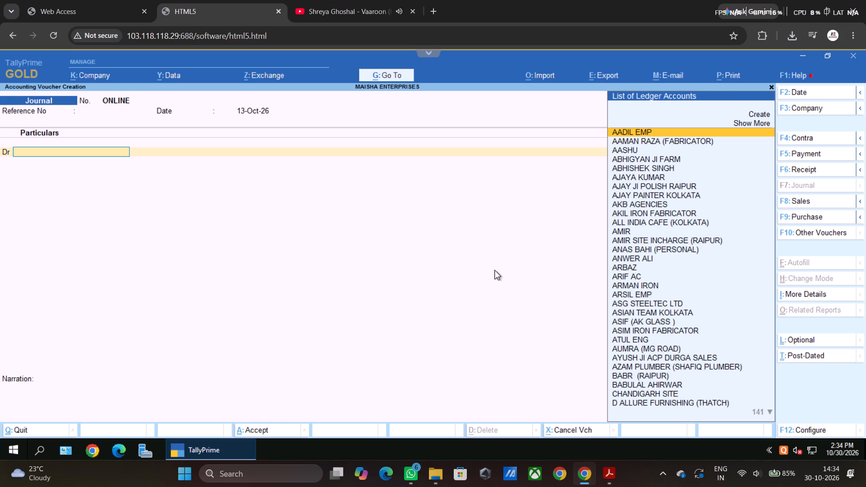
Choose GOA (ORRY) as the ledger to debit in the journal voucher.
text(GOA)
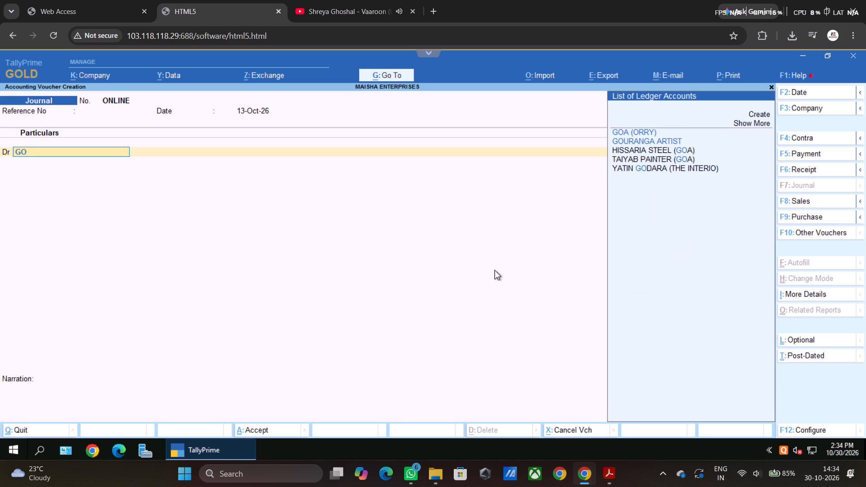
key(Return)
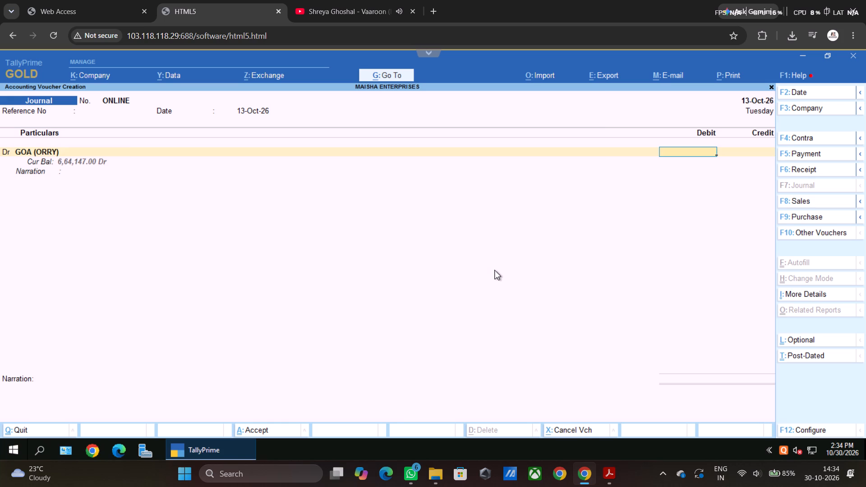
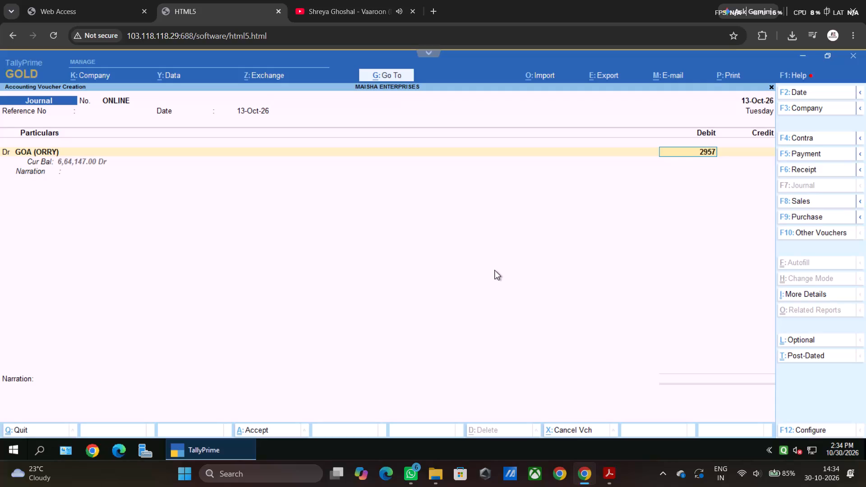
Confirm the 2,957 debit and credit ONLINE with 2,957.00, leaving both ledger-line narrations blank.
key(Return)
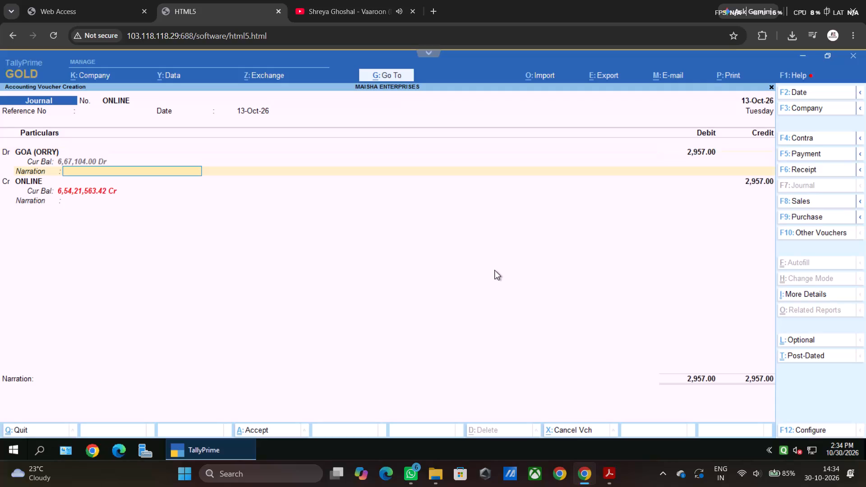
key(Return)
key(Return)
key(Return)
key(Return)
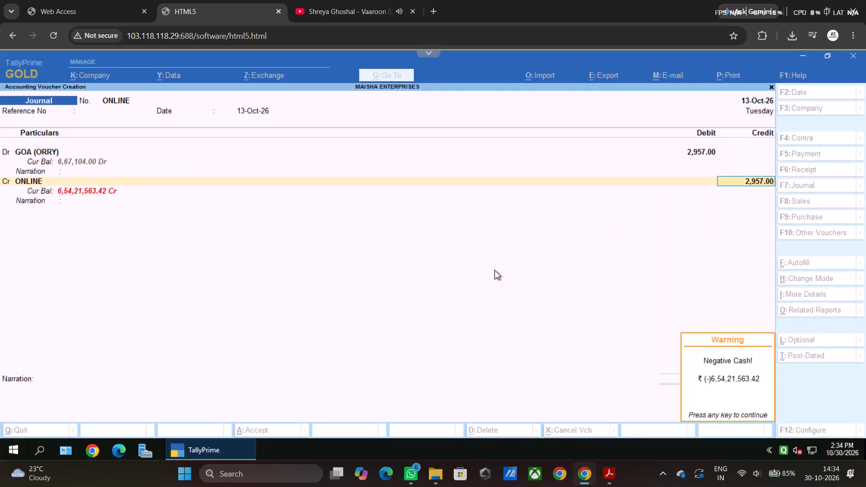
key(Return)
key(Return)
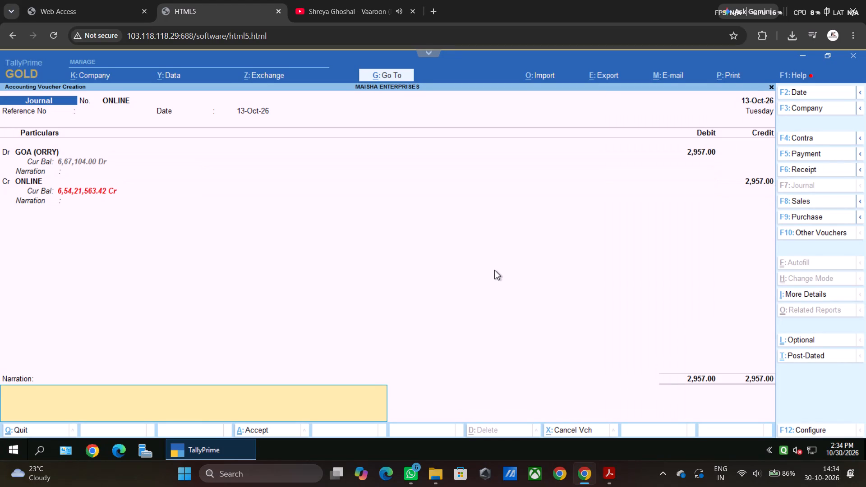
Enter the voucher narration "BY PARSHANT BHAI FOR GOA FOOD" and save the journal voucher.
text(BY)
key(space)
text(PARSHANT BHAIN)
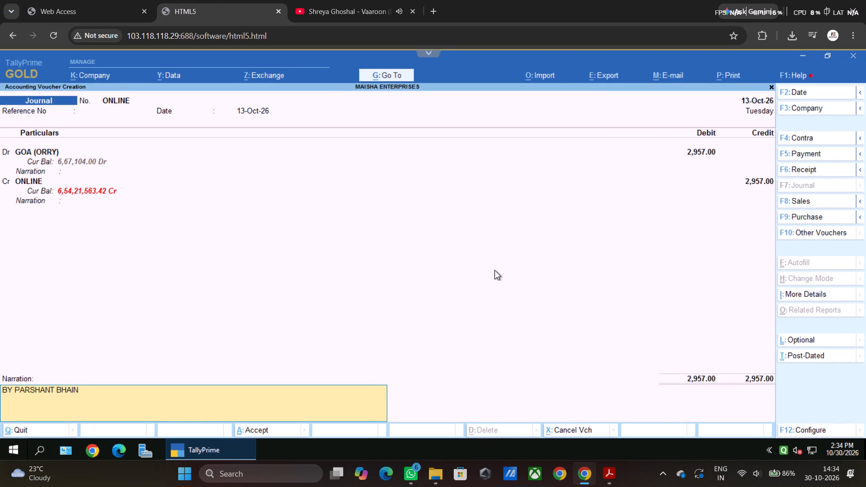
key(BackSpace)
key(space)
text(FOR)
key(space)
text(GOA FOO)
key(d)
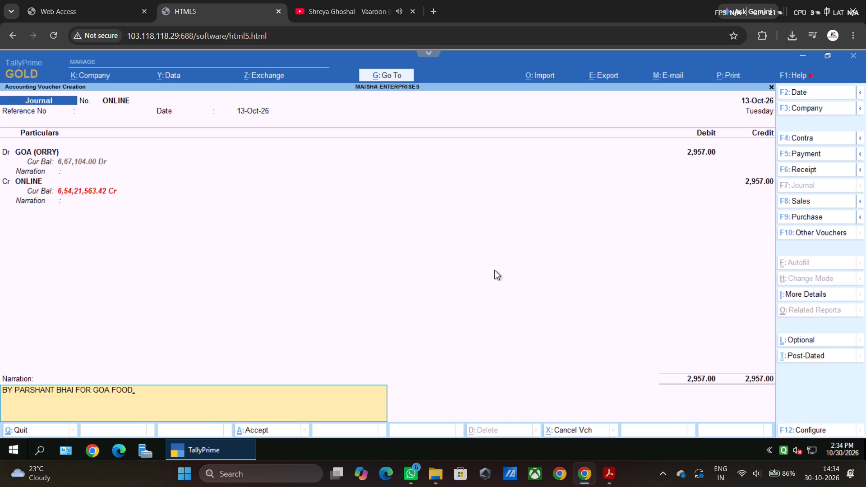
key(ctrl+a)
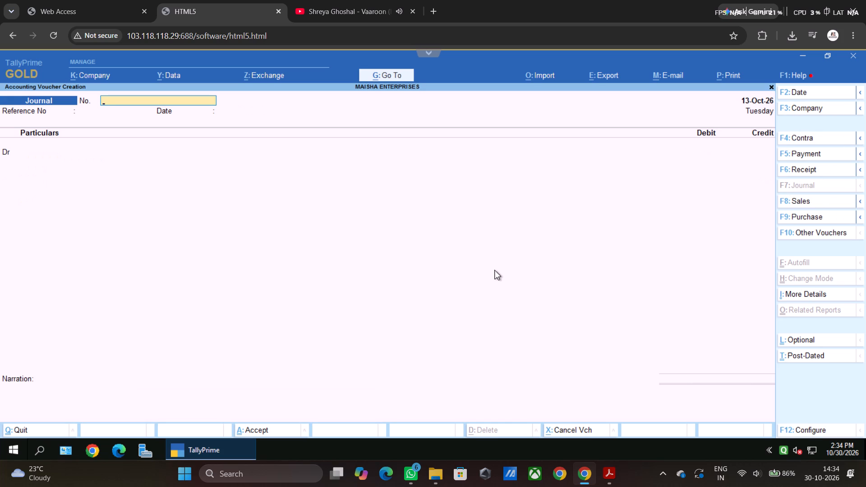
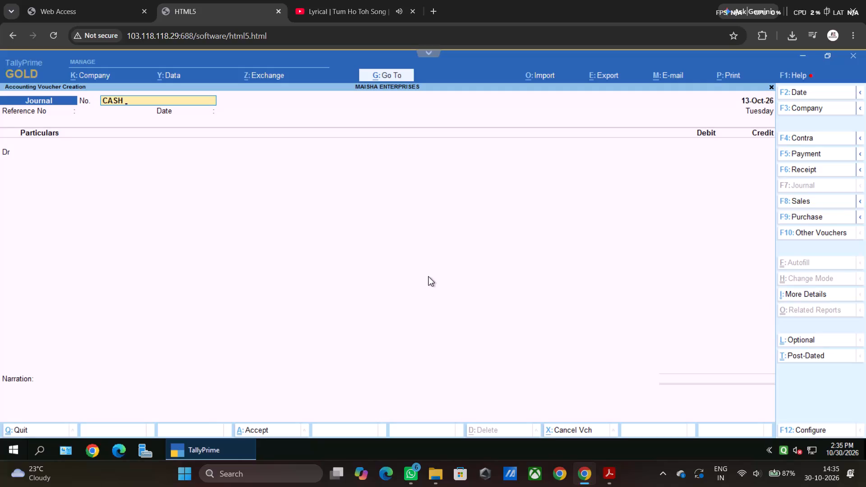
Keep CASH as the new journal voucher's number, leave the reference number blank, and enter 13 as the reference date.
key(Return)
key(Return)
text(13)
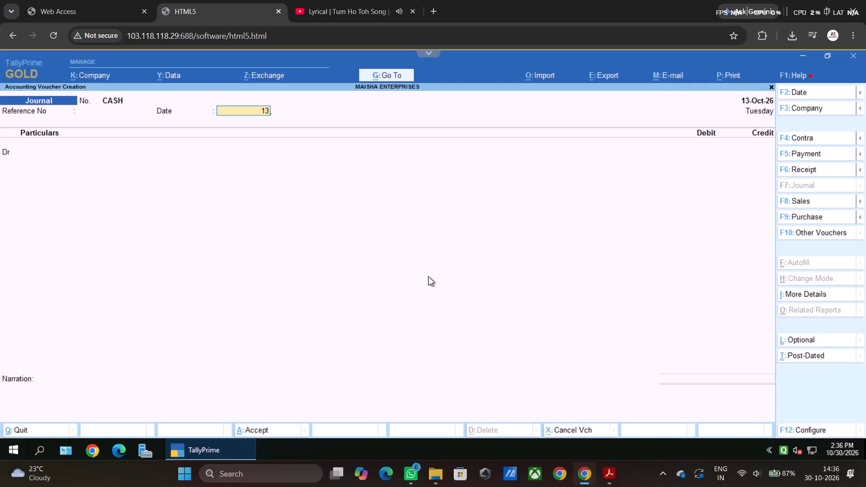
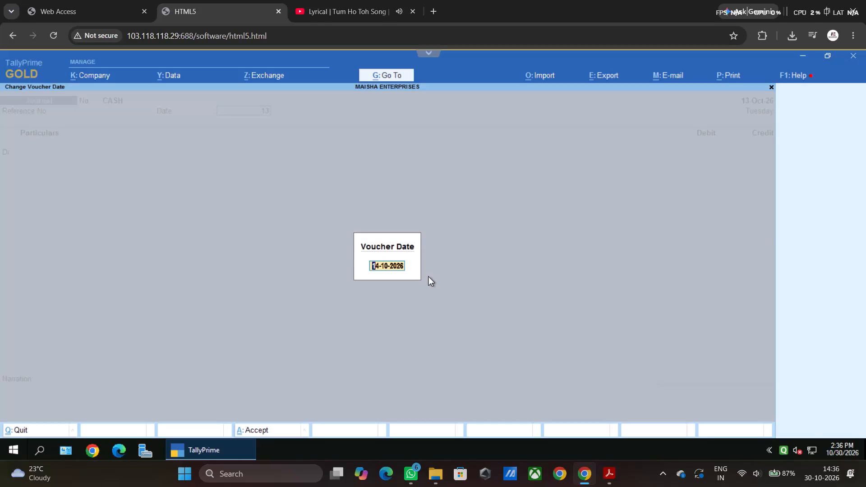
Set the CASH journal voucher's date to 14-10-2026.
key(Return)
Replace the reference date of the CASH journal voucher with 14.10.
text(14)
key(BackSpace)
key(BackSpace)
key(BackSpace)
key(BackSpace)
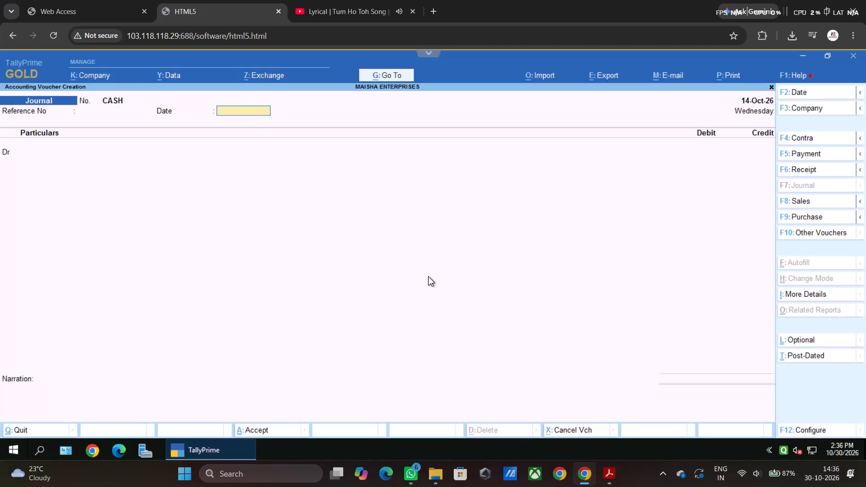
text(14)
text(.10)
key(Return)
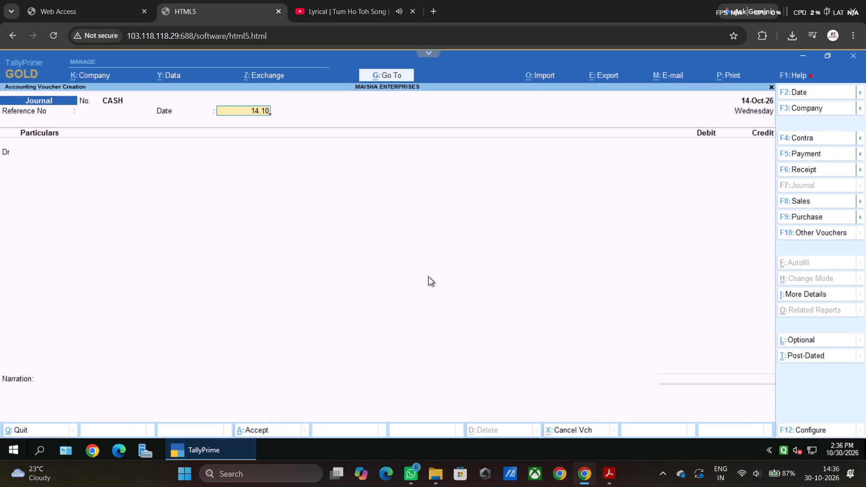
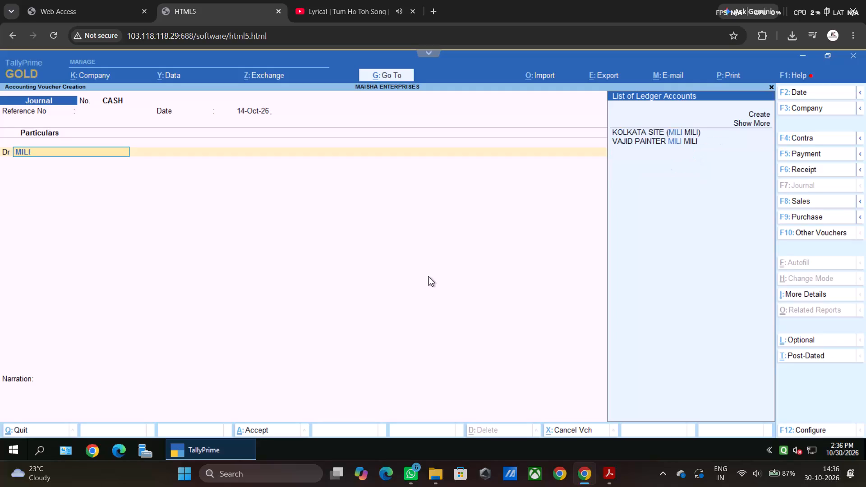
Debit KOLKATA SITE (MILI MILI) with 5,000 and credit ONLINE the same amount, leaving both ledger-line narrations blank.
key(Down)
key(Return)
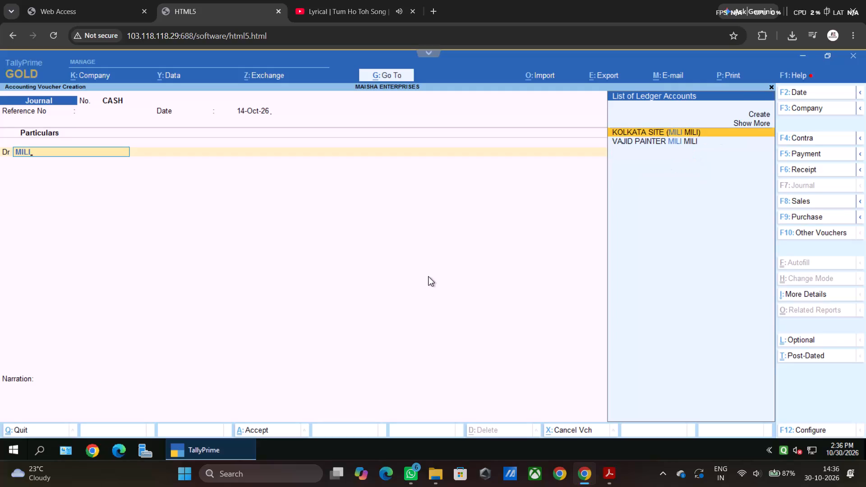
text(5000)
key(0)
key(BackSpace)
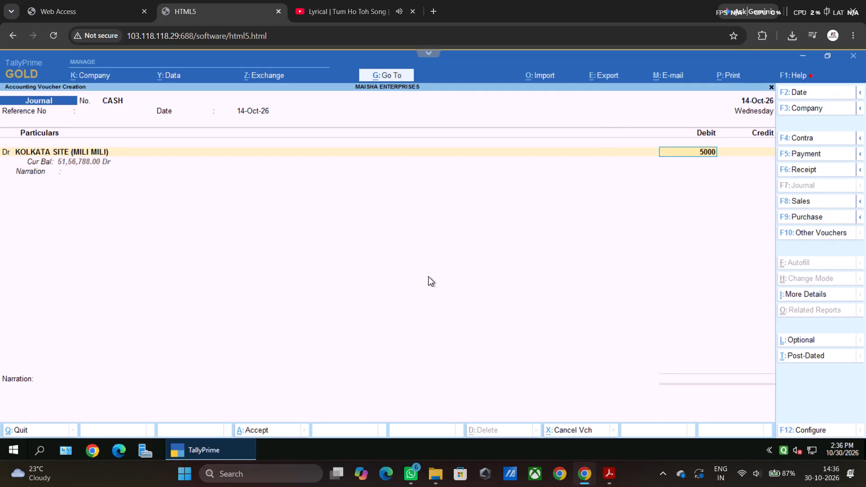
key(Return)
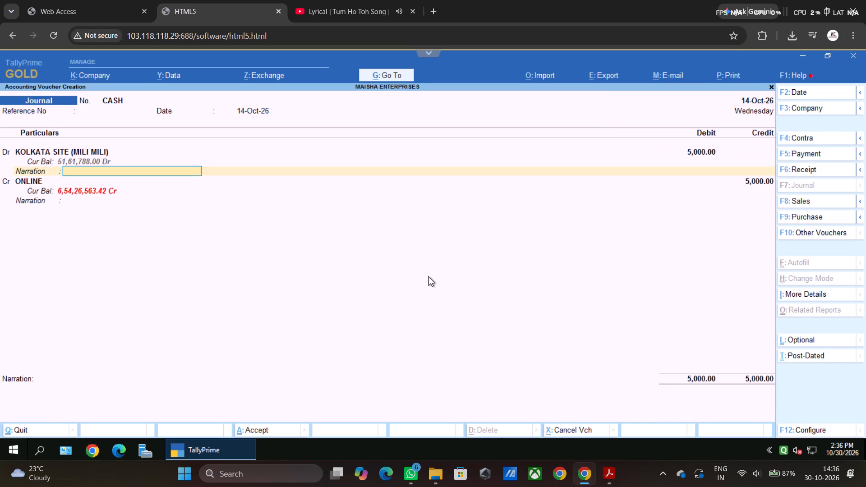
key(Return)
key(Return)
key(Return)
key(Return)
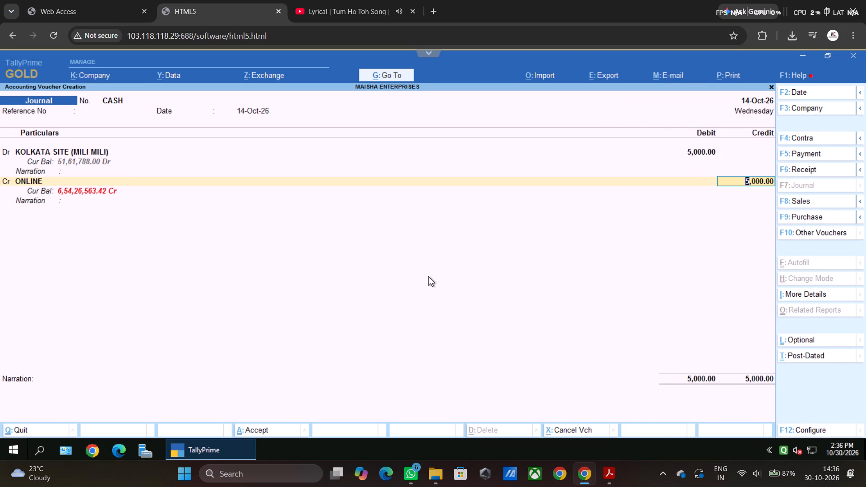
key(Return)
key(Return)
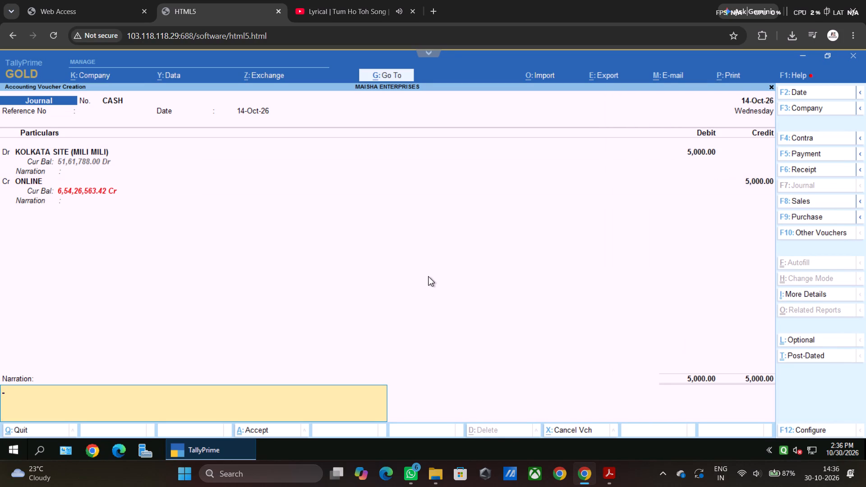
Enter the voucher narration "BY ANAS BHAI TO GAURANGA".
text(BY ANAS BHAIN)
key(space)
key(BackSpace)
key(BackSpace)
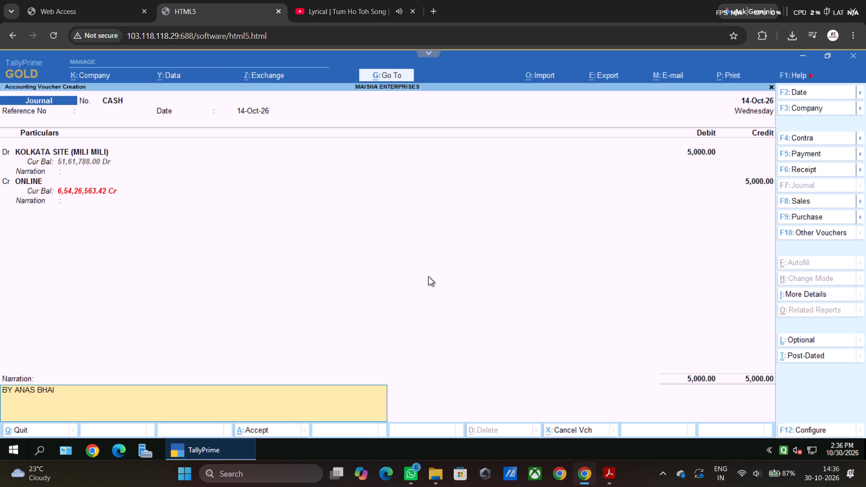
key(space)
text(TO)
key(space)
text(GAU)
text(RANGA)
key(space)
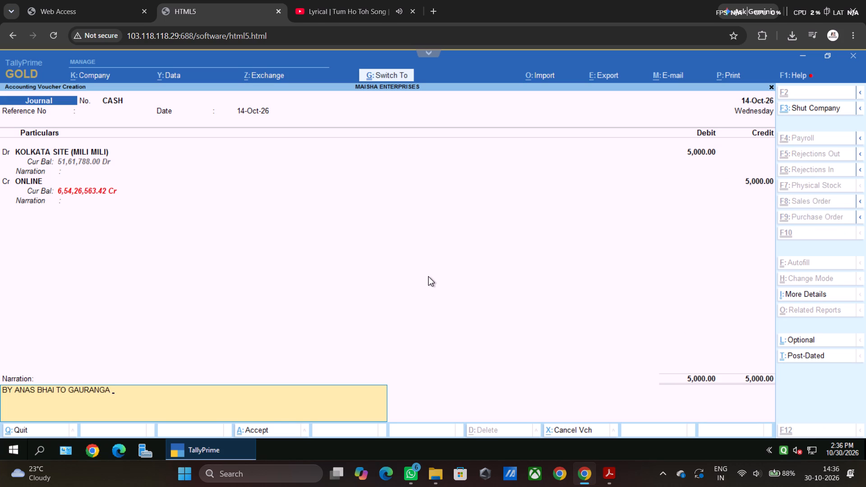
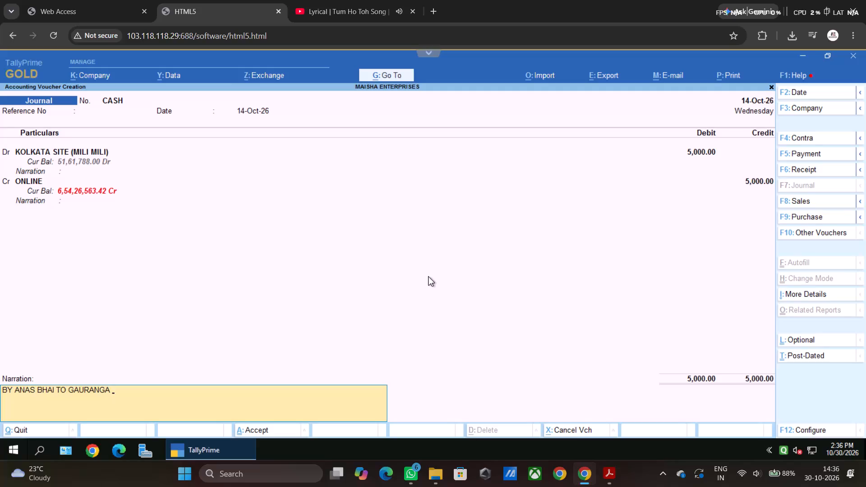
Complete the voucher narration by appending "FOR MILI SITE MTRL" and save the journal voucher.
text(FOR)
key(space)
text(MILI)
key(space)
text(SITE)
key(space)
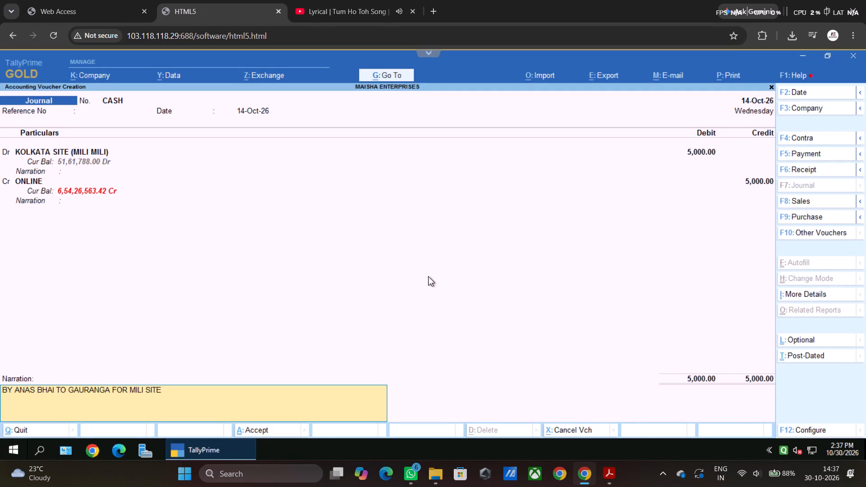
key(m)
text(TRL)
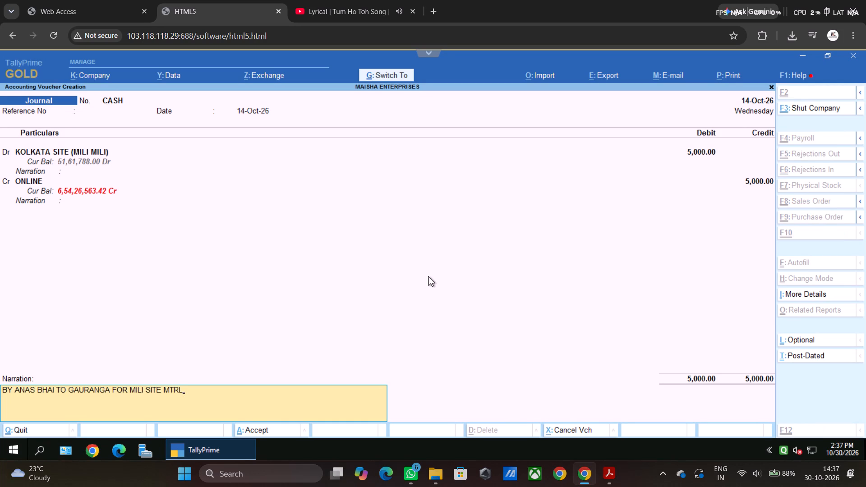
key(ctrl+a)
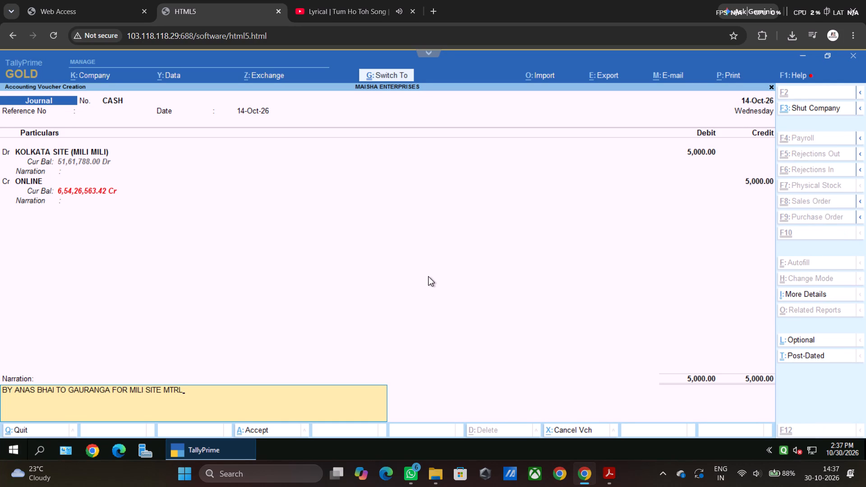
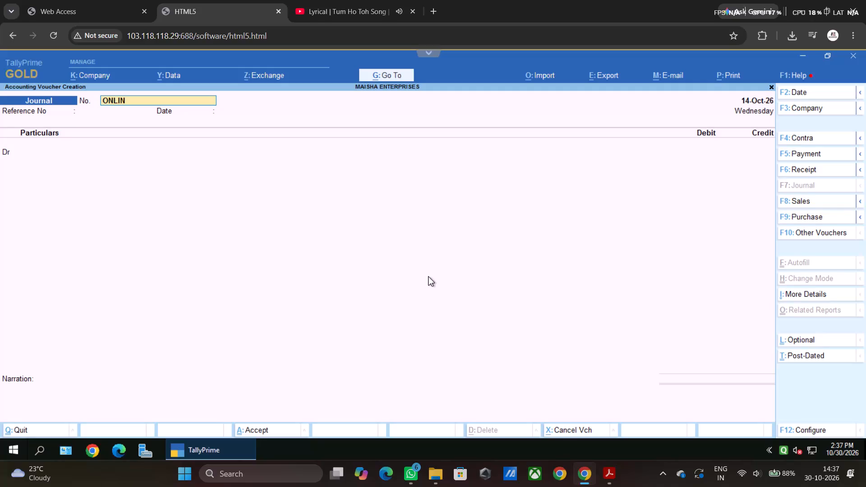
Accept ONLINE as the new journal voucher's number, leave the reference number blank and set the reference date to 14-Oct-26.
key(Return)
key(Return)
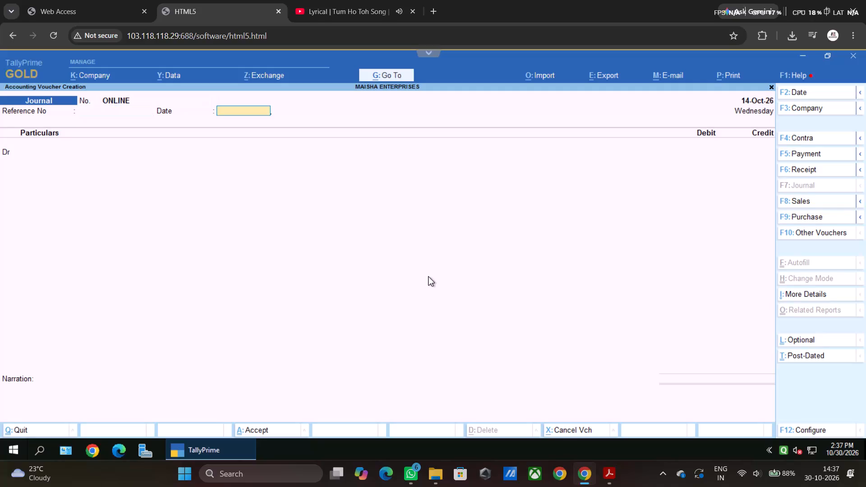
key(1)
text(4.)
text(10)
key(Return)
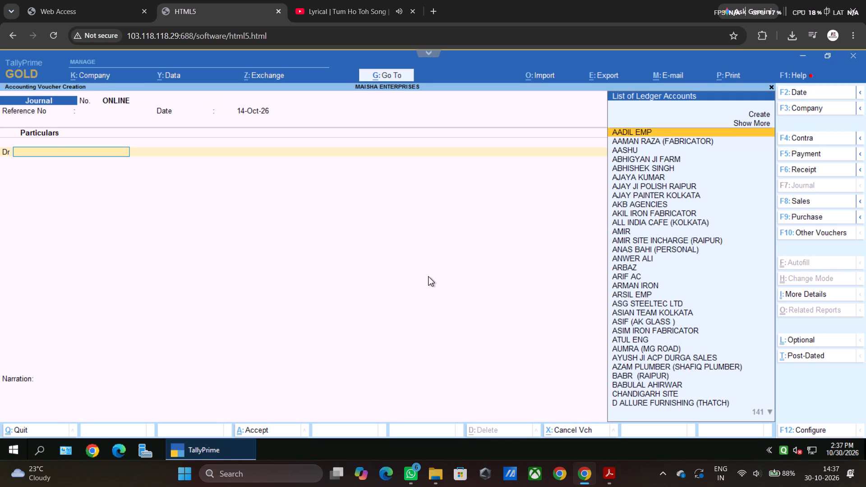
Choose GOA (ORRY) as the ledger to debit in the journal voucher.
text(ON)
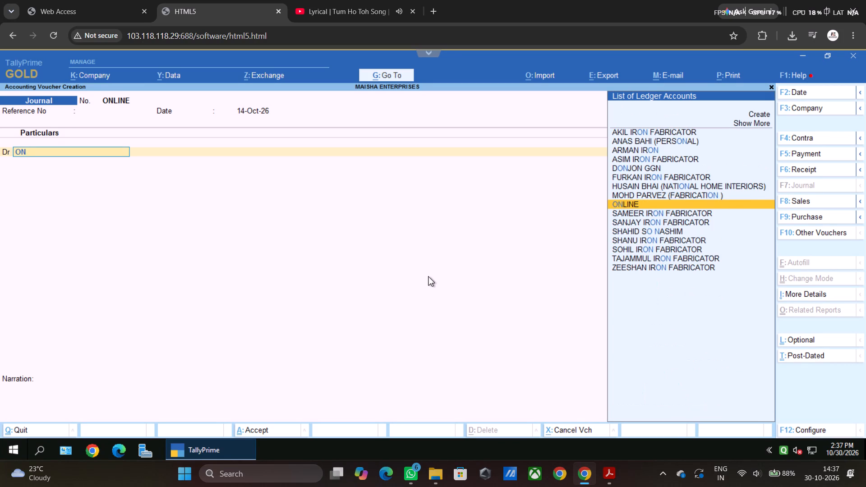
key(BackSpace)
key(BackSpace)
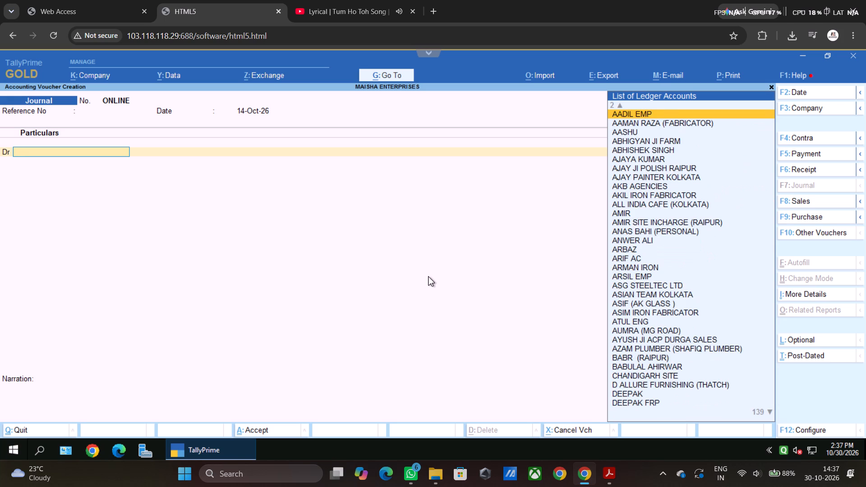
text(GOA)
key(Return)
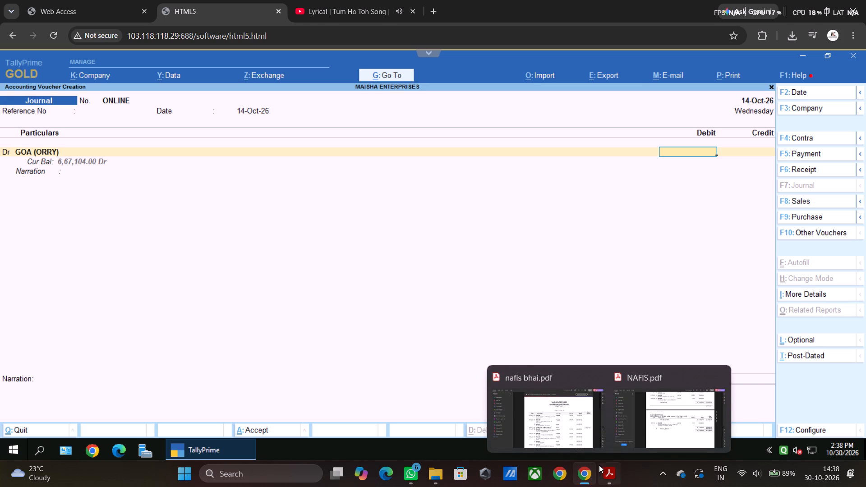
Switch to YouTube and look through the songs in the My Mix playlist.
click(320, 0)
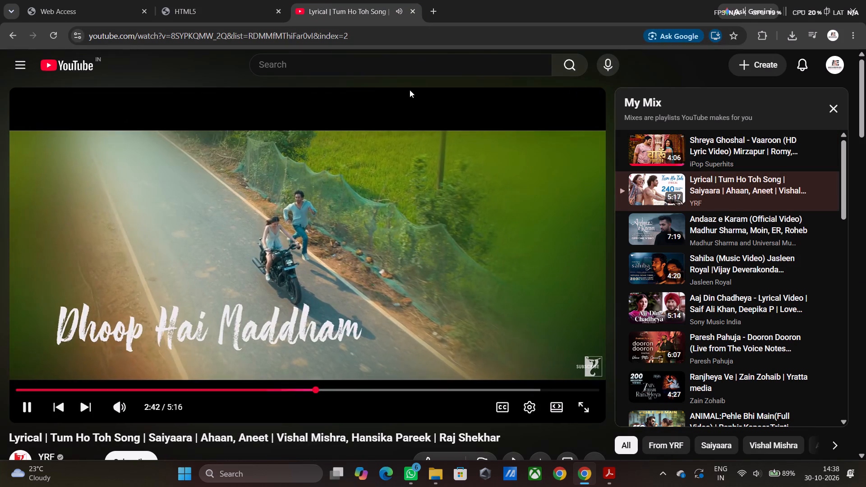
scroll(657, 220, down, 3)
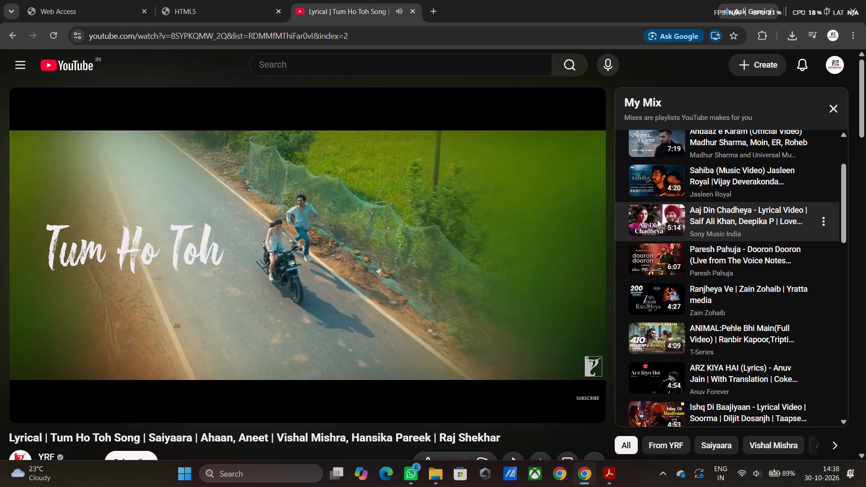
scroll(657, 220, down, 1)
scroll(720, 334, down, 1)
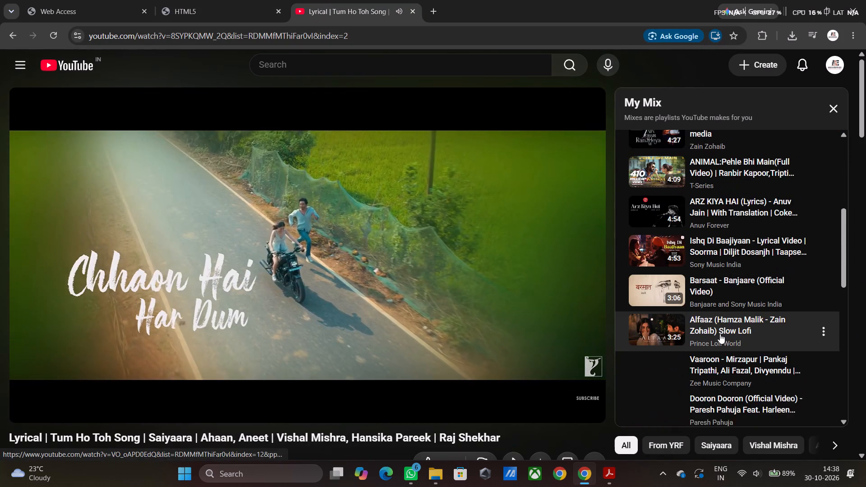
scroll(720, 334, down, 7)
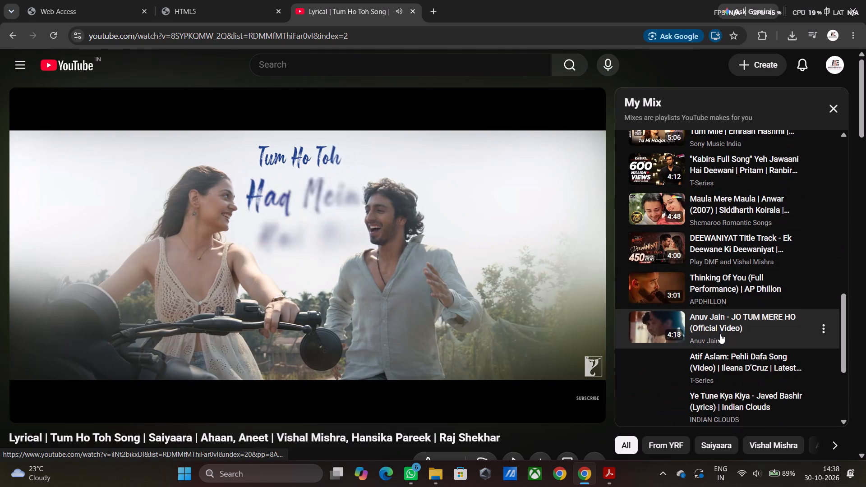
scroll(720, 334, down, 5)
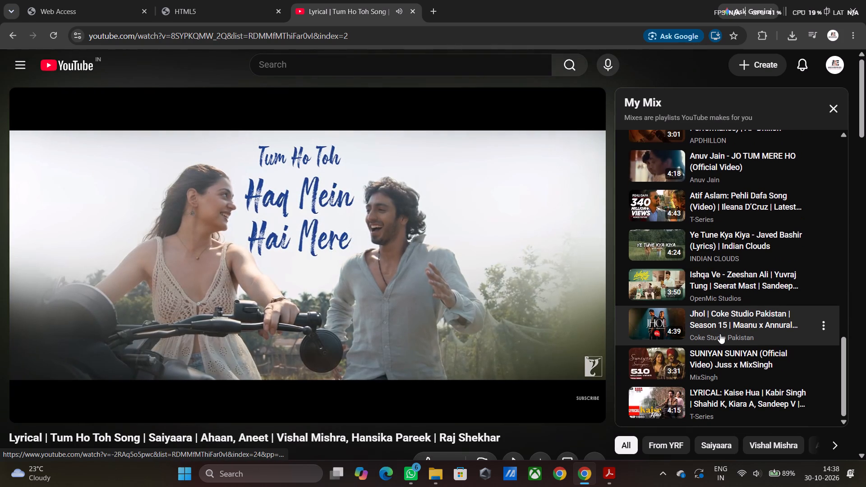
scroll(720, 334, down, 3)
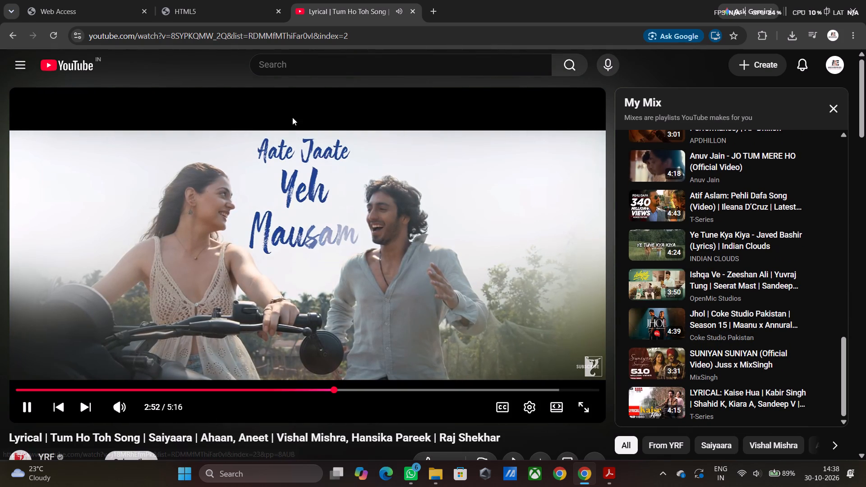
Search YouTube for "guzarish song" and open the GUZARISH video by Satinder Sartaaj.
click(293, 61)
text(GU)
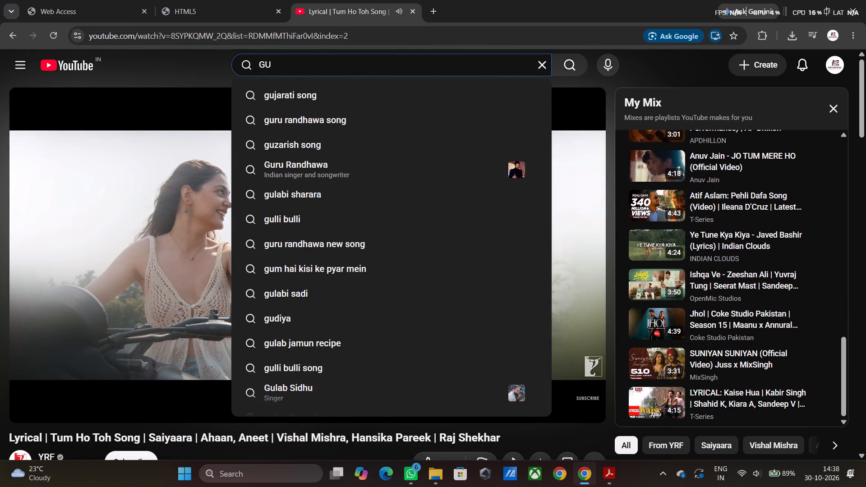
key(j)
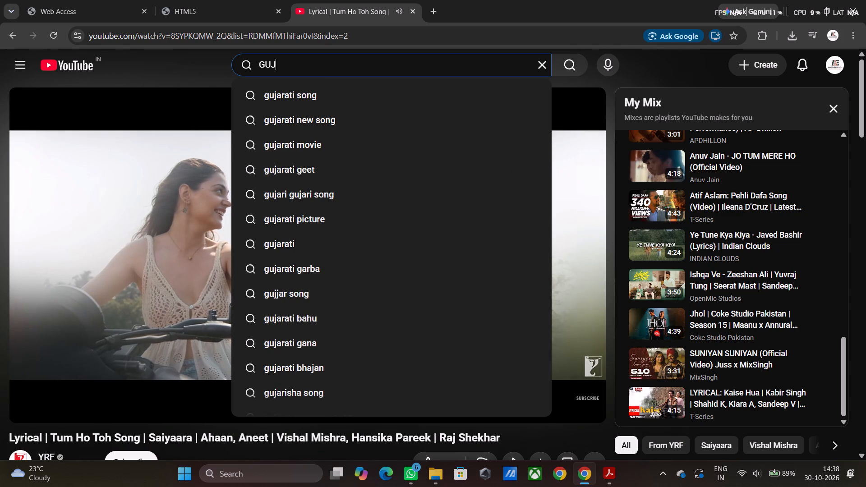
key(BackSpace)
text(ZA)
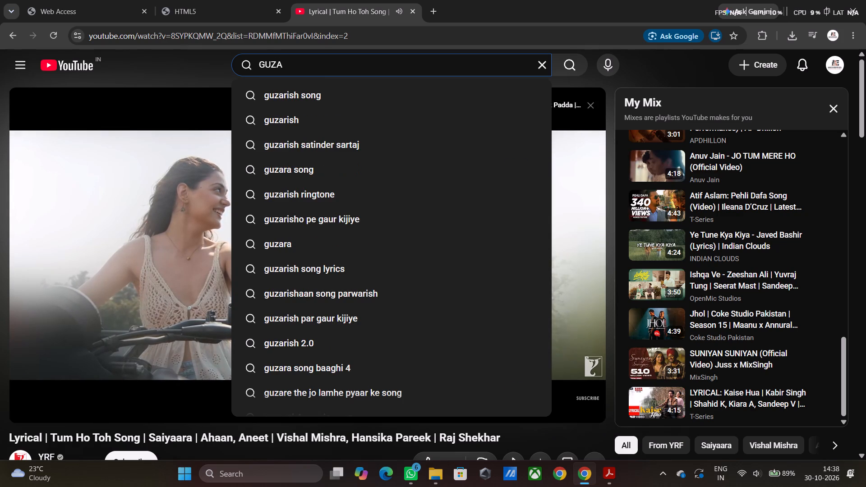
click(267, 98)
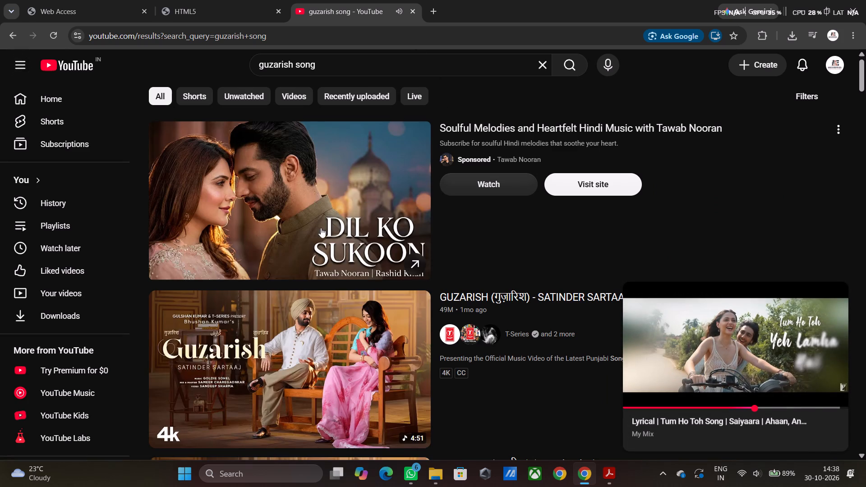
click(343, 304)
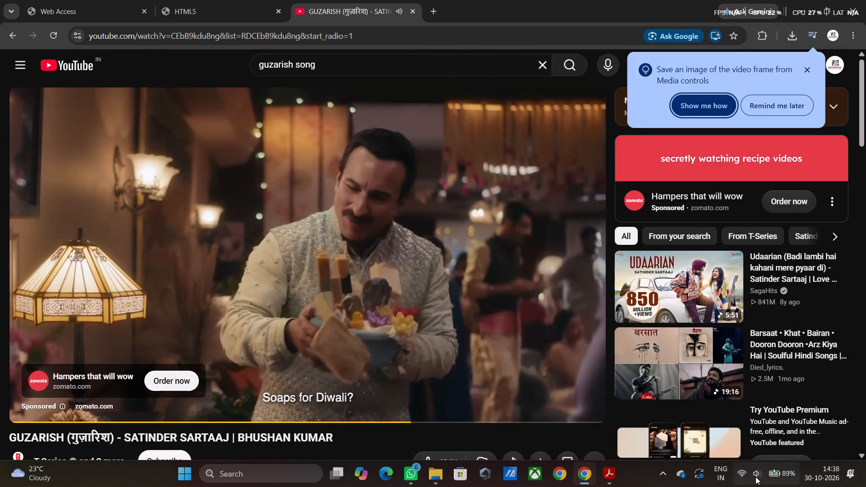
Raise the system volume to slightly under half.
click(755, 477)
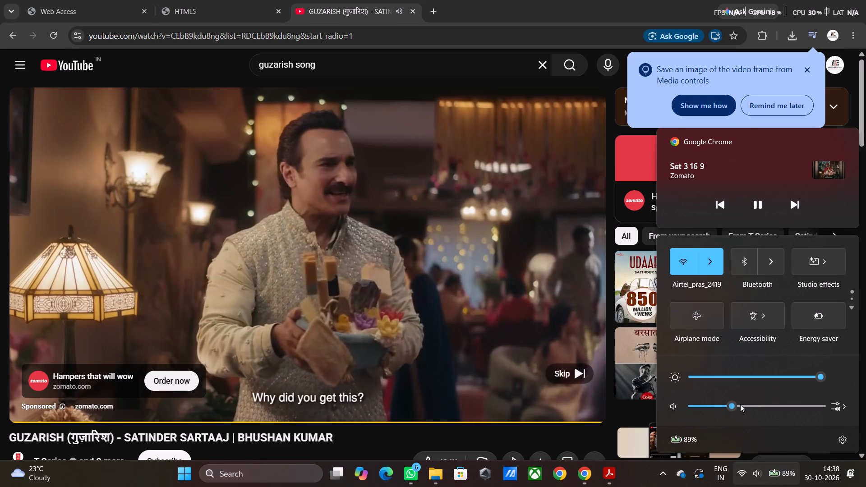
drag(735, 404, 755, 405)
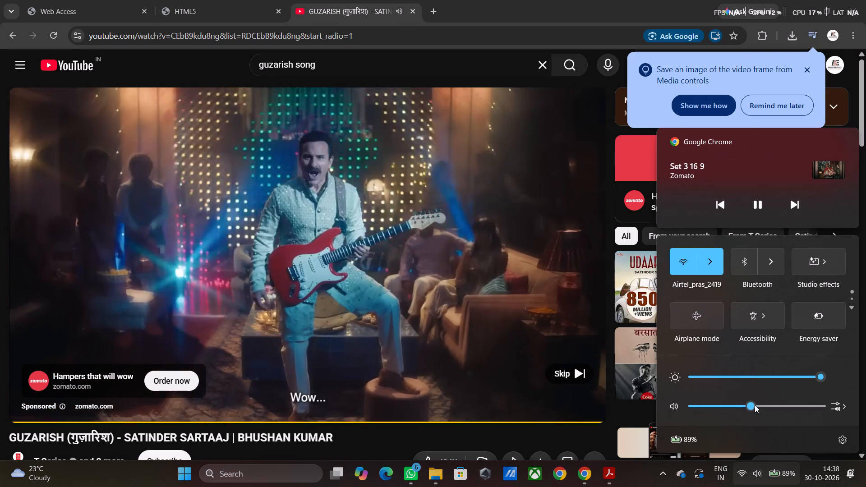
Skip the advertisement playing before the GUZARISH video.
click(576, 376)
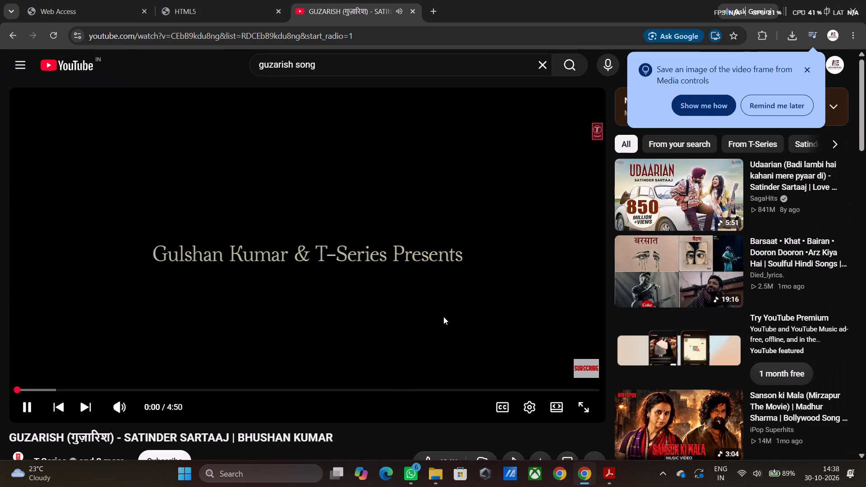
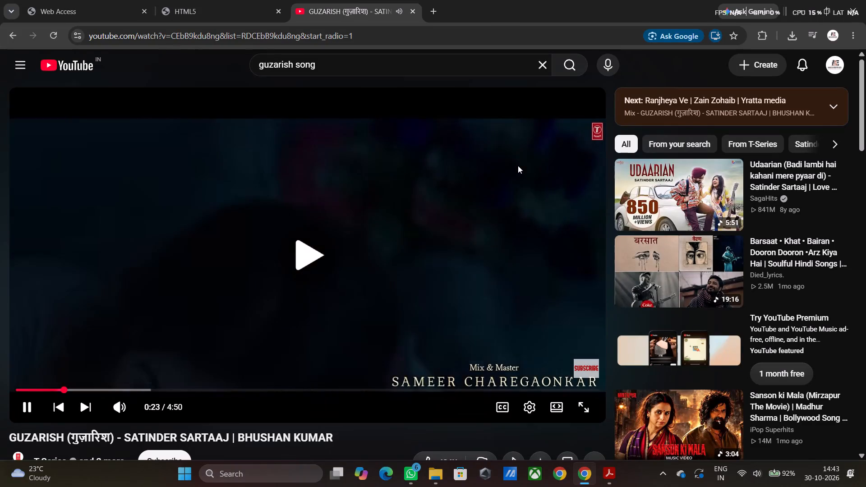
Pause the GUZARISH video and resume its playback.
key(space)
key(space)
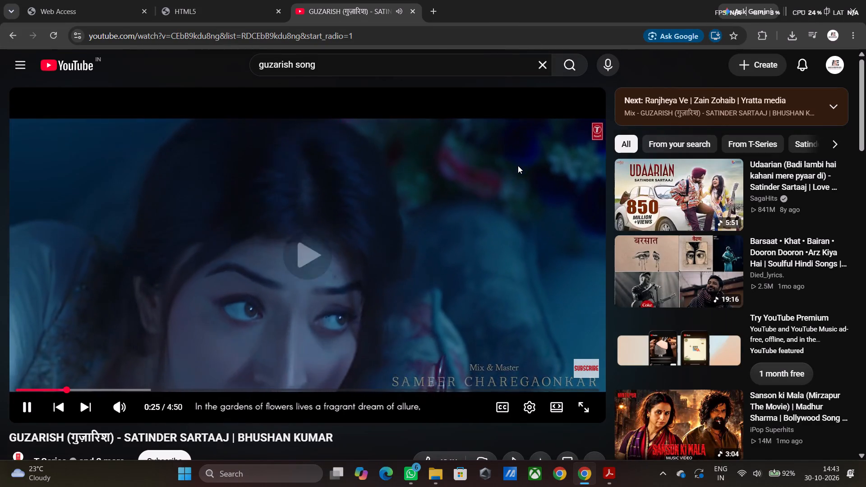
Switch to TallyPrime and view the 14-Oct-26 journal voucher with the GOA (ORRY) debit line.
click(208, 14)
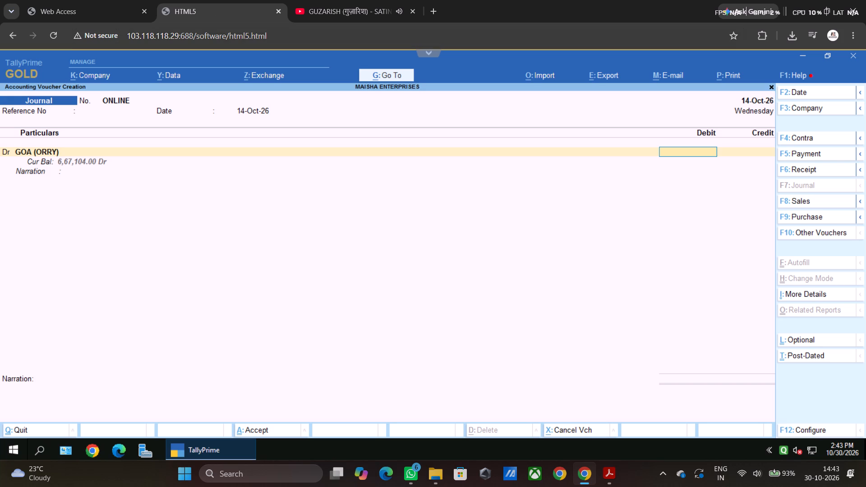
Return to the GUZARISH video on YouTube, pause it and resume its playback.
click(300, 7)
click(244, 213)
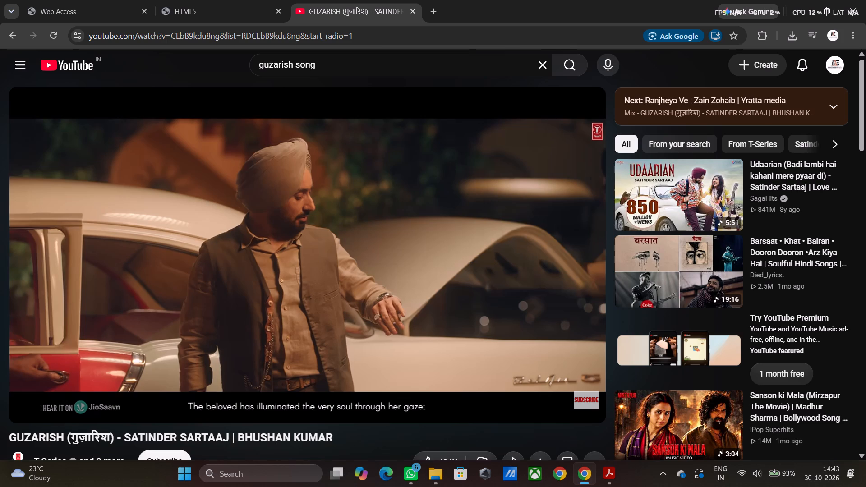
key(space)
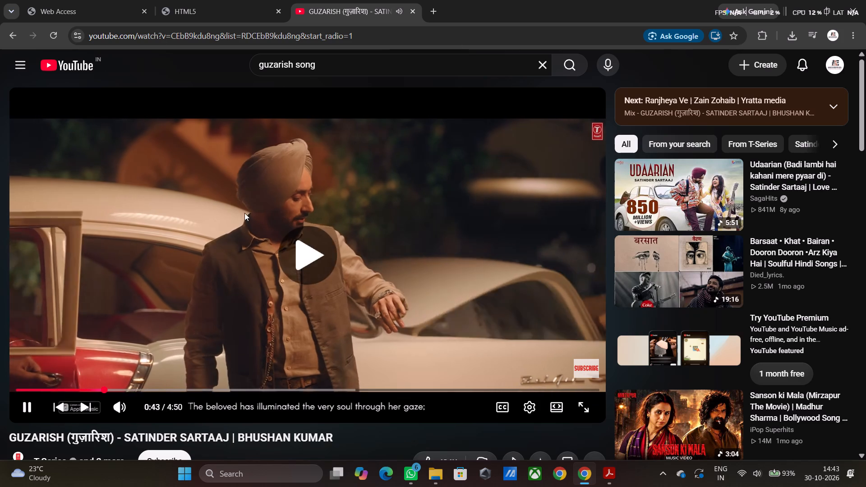
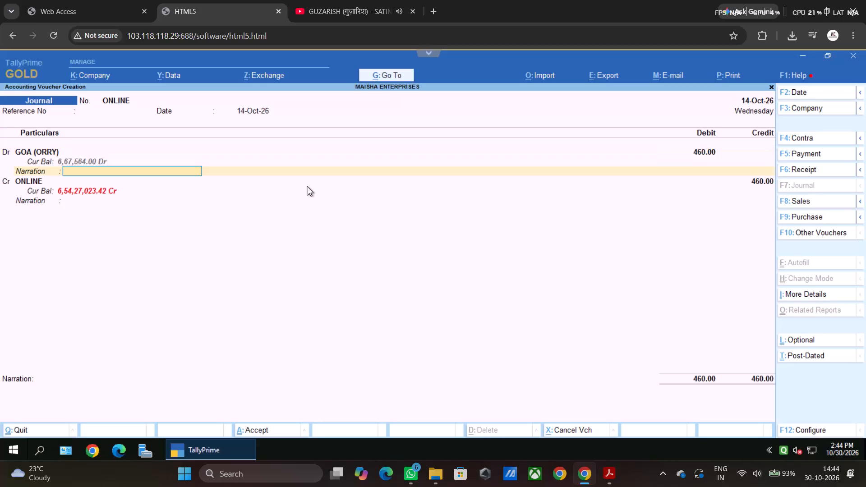
Leave both line narrations blank, keep the ONLINE credit at 460.00, and proceed to the 14-Oct-26 journal voucher's overall narration.
key(Return)
key(Return)
key(Return)
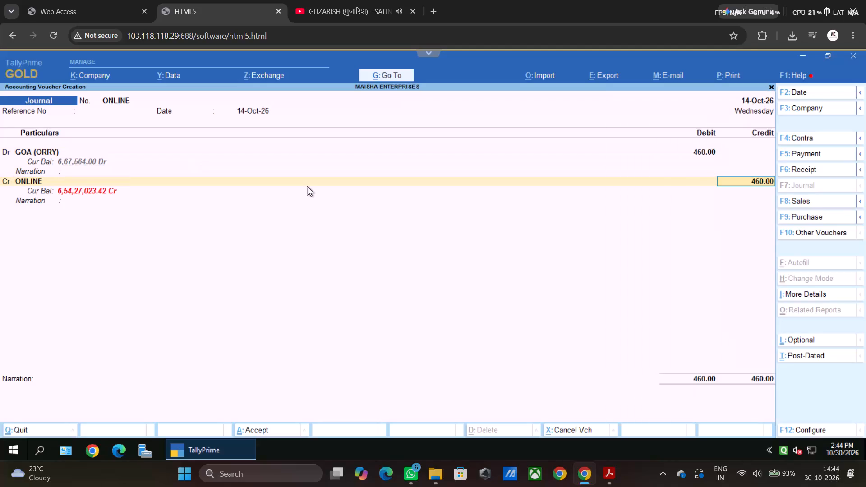
key(Return)
key(Return)
key(Return)
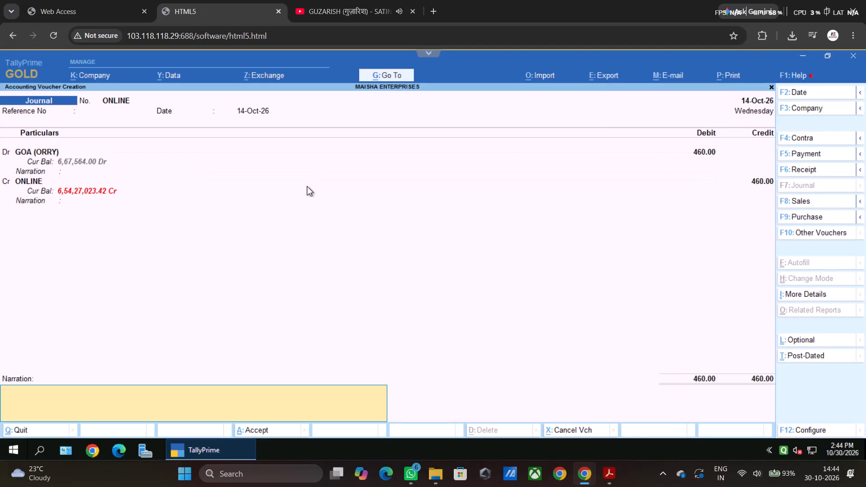
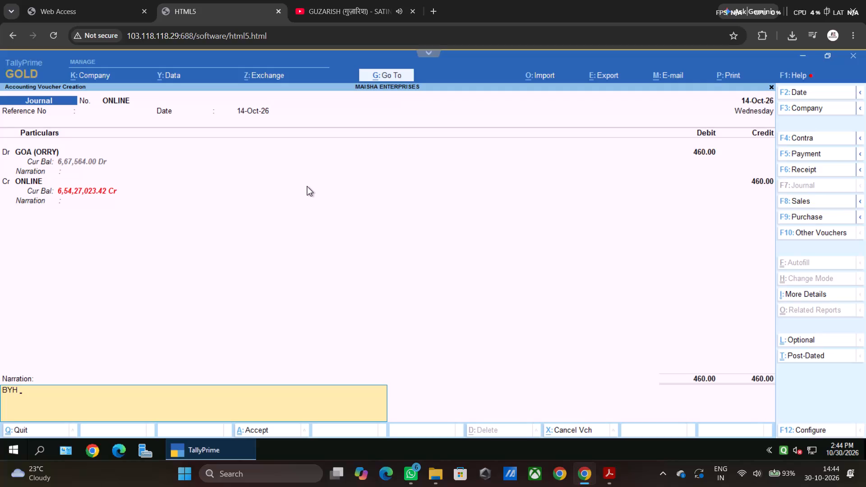
Enter the voucher narration "BY PARSHANT BHAI FOR GOA ACTIVA PETROL" and save the 14-Oct-26 journal voucher debiting GOA (ORRY).
key(BackSpace)
key(BackSpace)
key(space)
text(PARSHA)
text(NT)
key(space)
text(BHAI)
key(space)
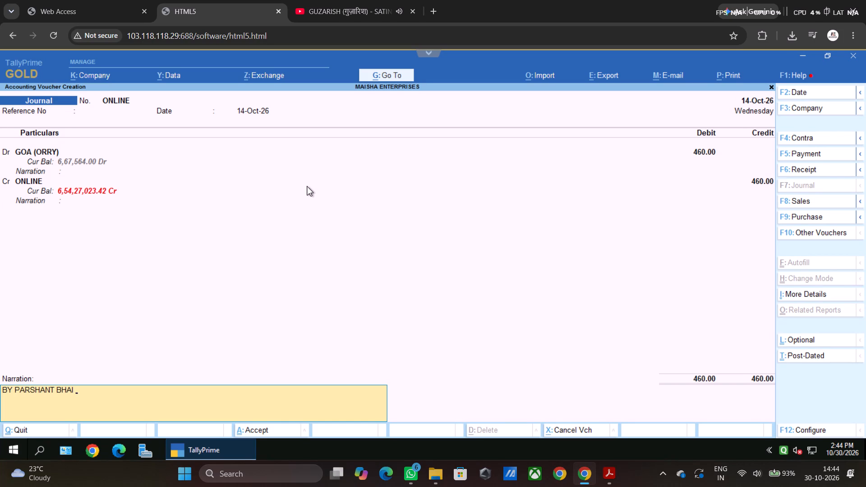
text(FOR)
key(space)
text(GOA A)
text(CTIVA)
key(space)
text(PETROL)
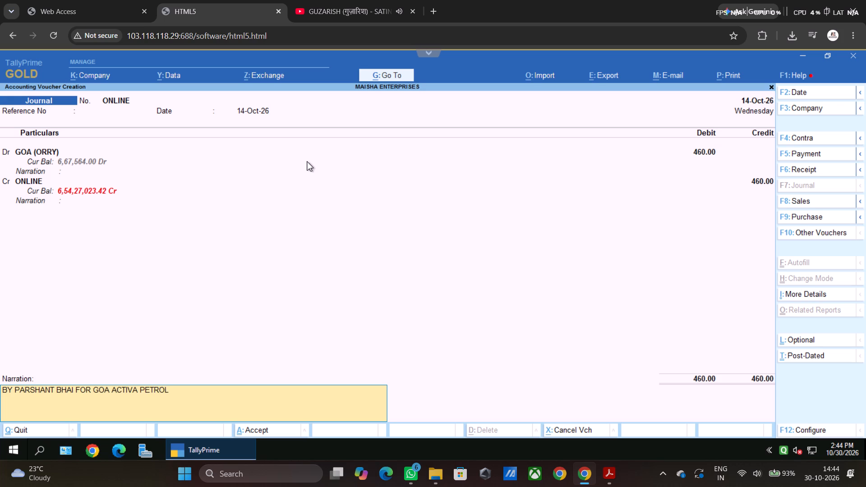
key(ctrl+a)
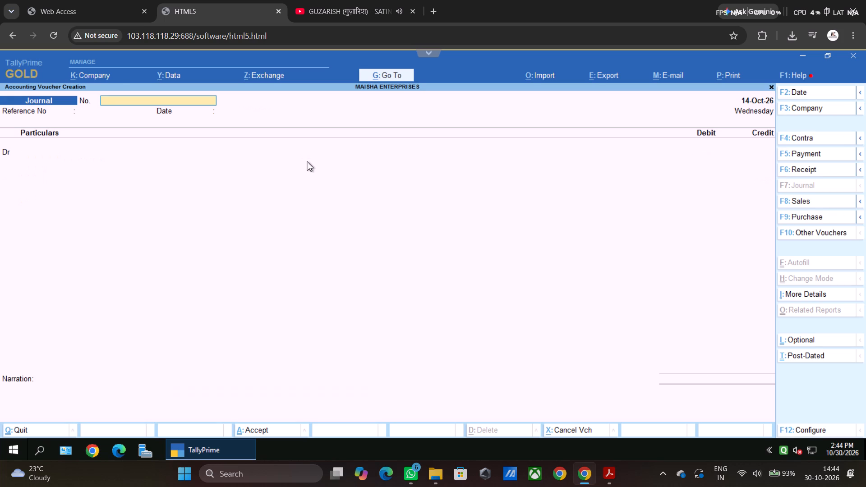
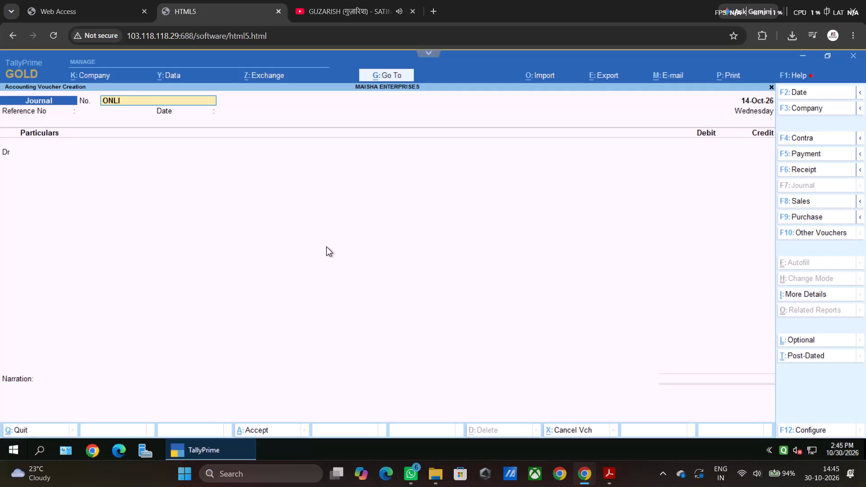
Set the new journal voucher's number to ONLINE and its reference date to 14-Oct-26, leaving the reference number blank.
key(Return)
key(Return)
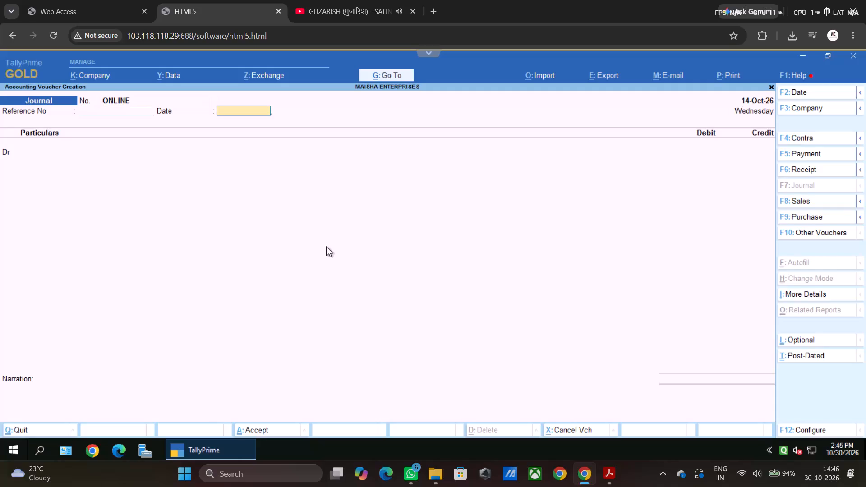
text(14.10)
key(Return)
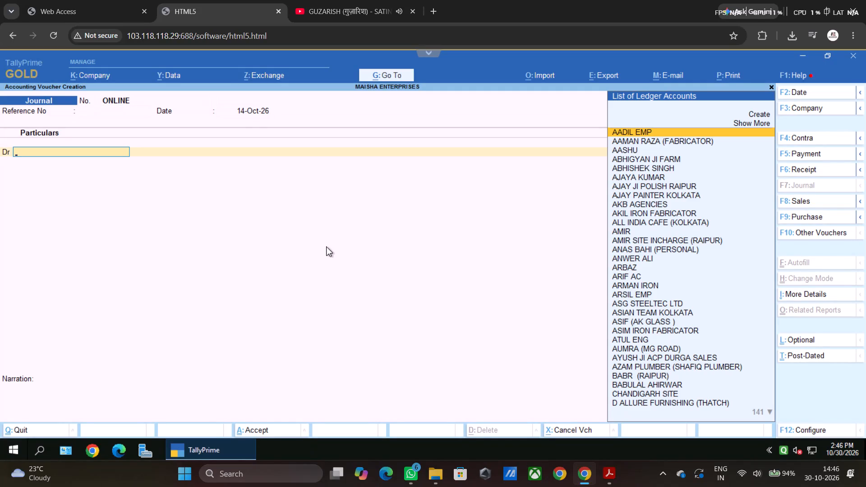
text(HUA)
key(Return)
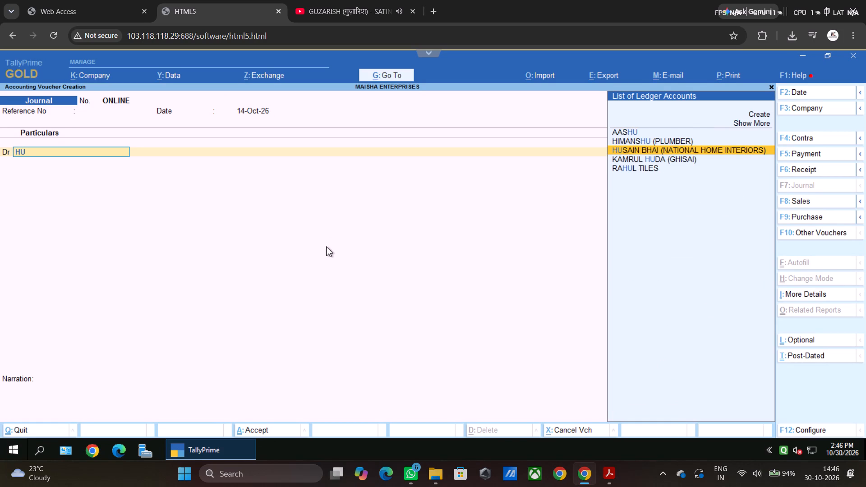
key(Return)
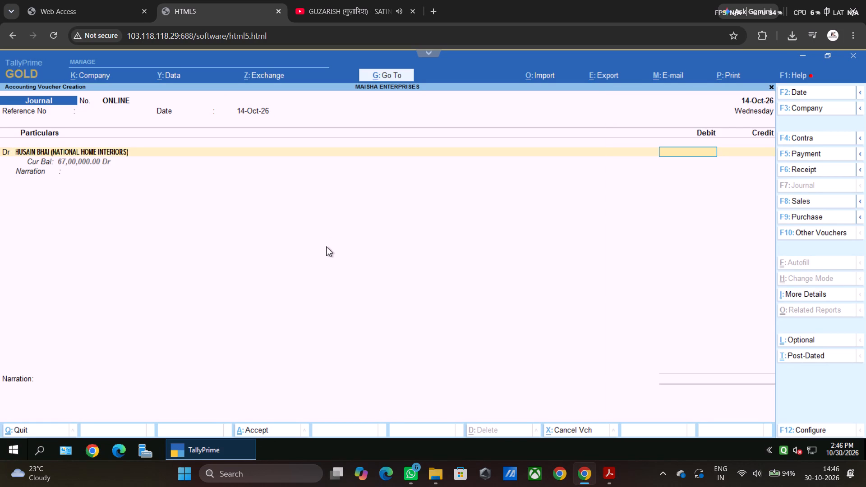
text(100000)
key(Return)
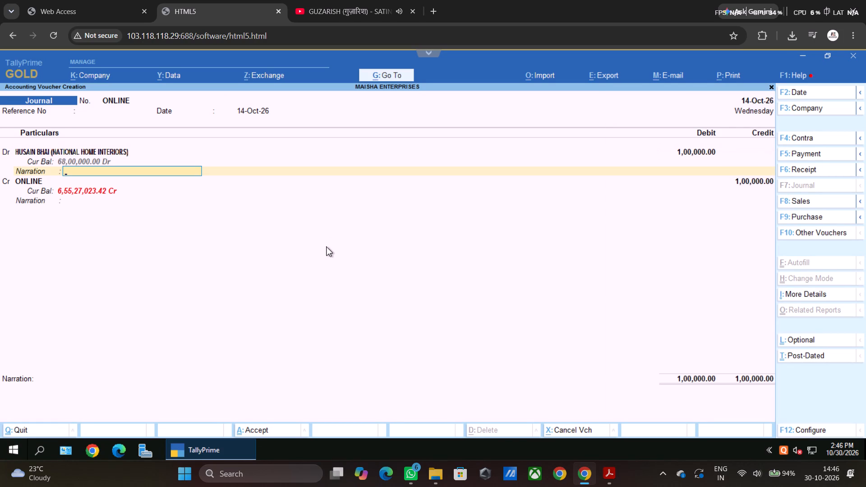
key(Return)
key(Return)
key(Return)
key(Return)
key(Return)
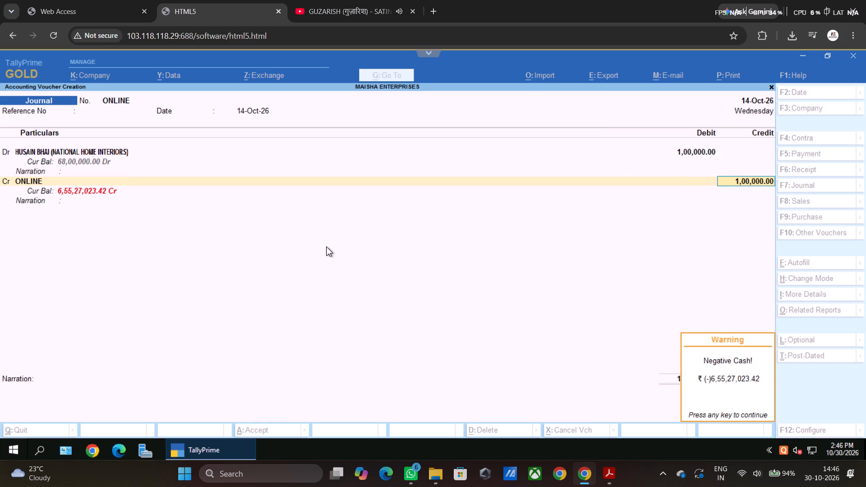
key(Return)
Enter the voucher narration "BY ANAS BHAI TO HUSSAIN BHAI".
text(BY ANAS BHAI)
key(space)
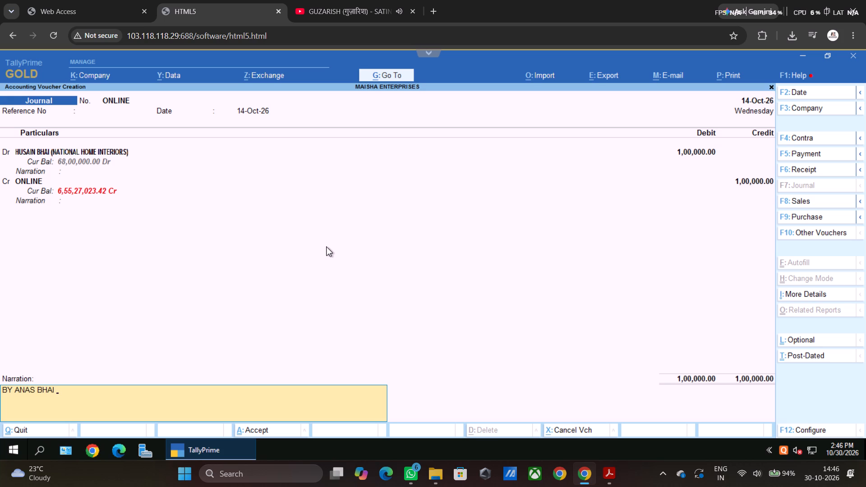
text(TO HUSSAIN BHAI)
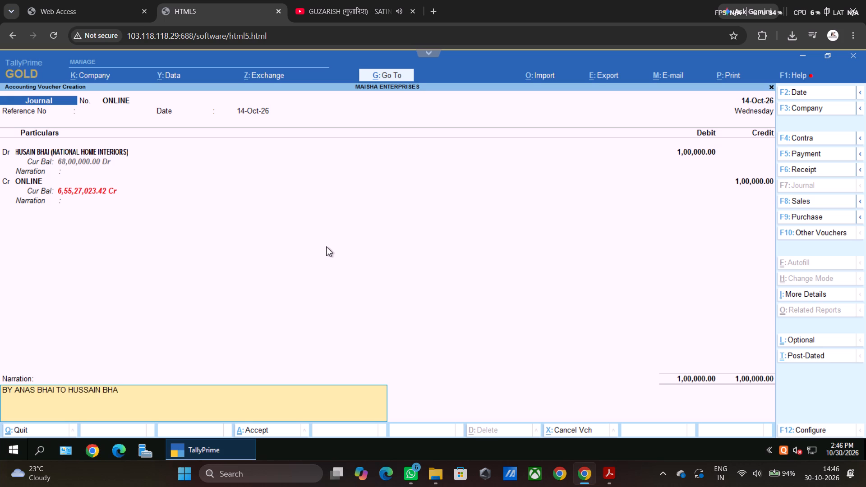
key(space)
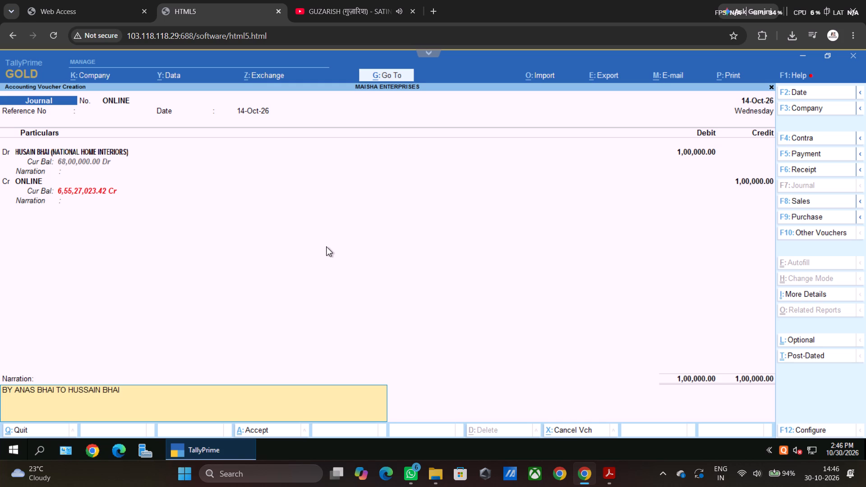
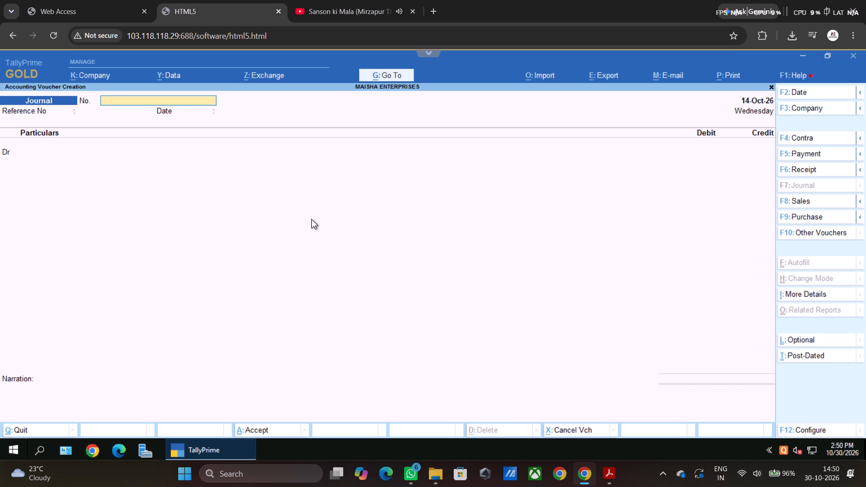
Raise the computer's sound volume slightly and return to the blank journal voucher.
click(755, 478)
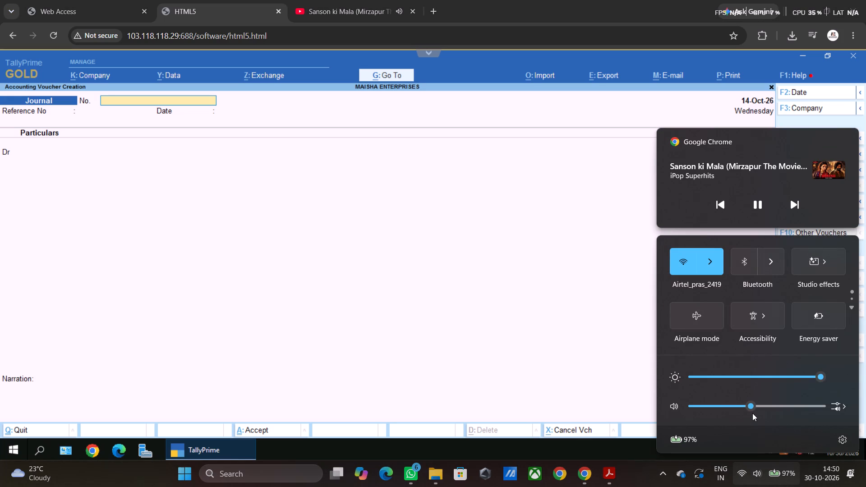
drag(752, 409, 764, 413)
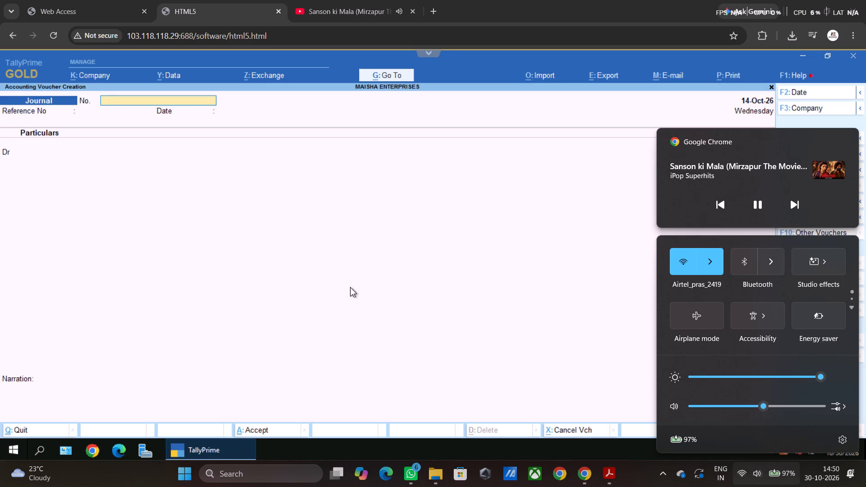
click(430, 233)
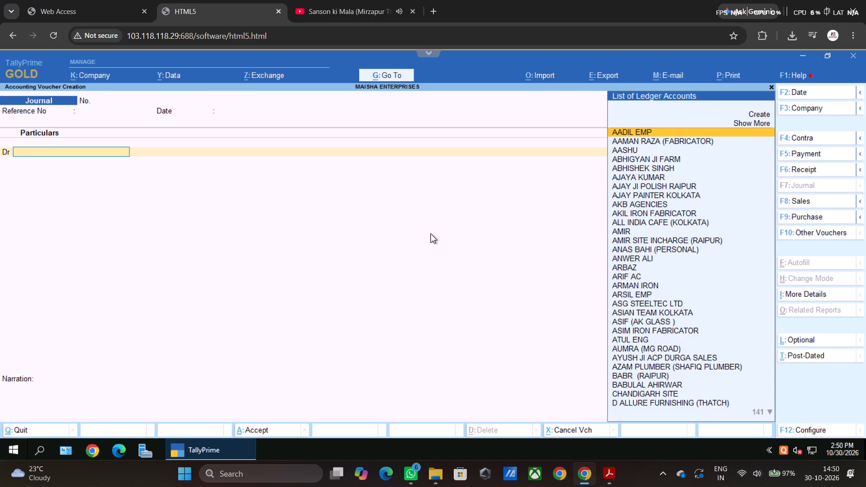
Quit the blank journal voucher and reopen voucher creation to start again at the voucher number for 14-Oct-26.
key(Up)
key(Up)
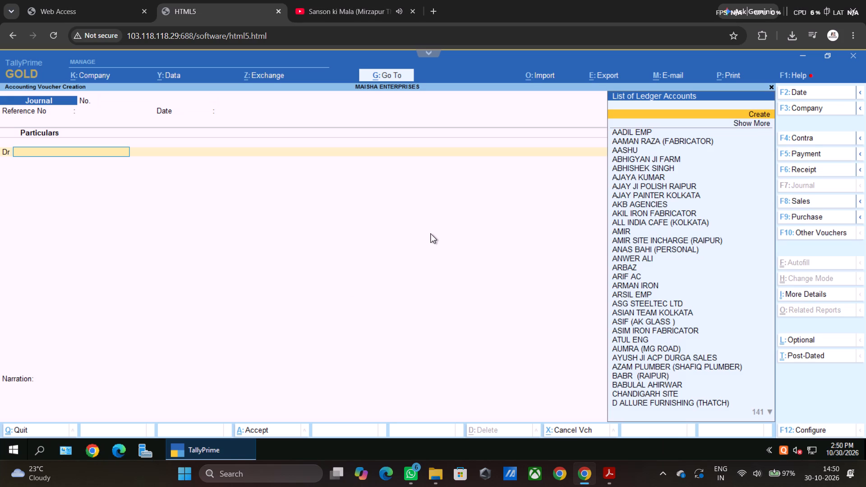
key(Escape)
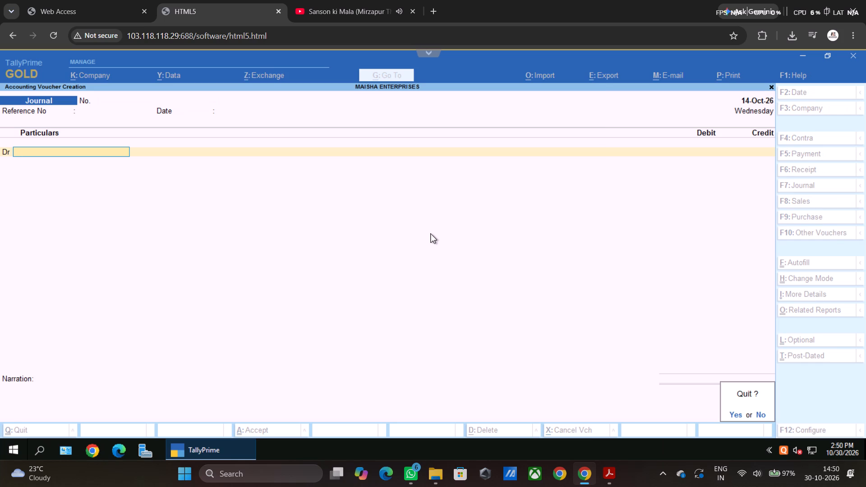
key(Escape)
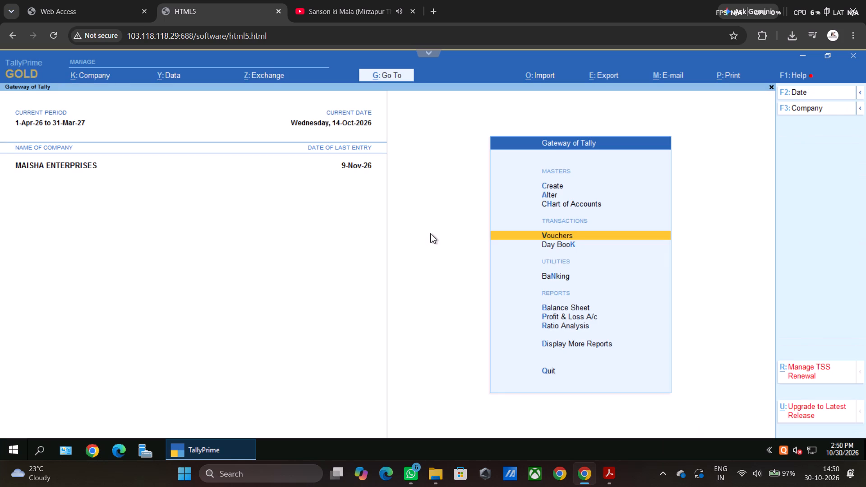
key(Return)
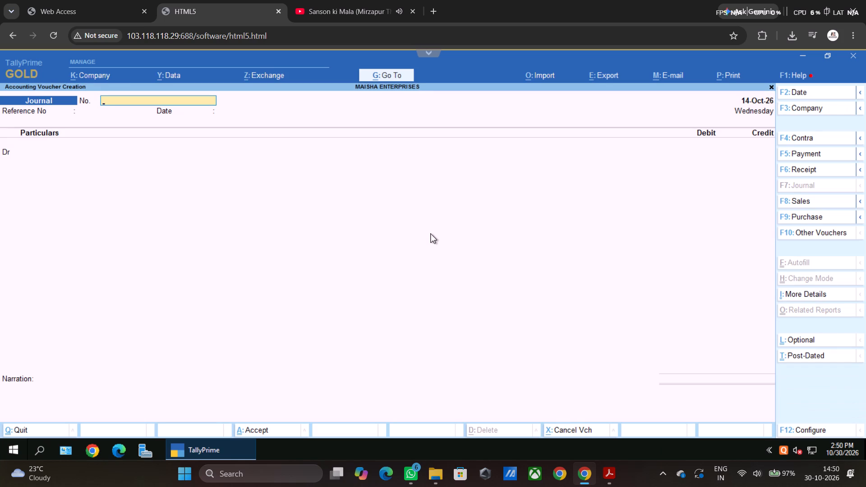
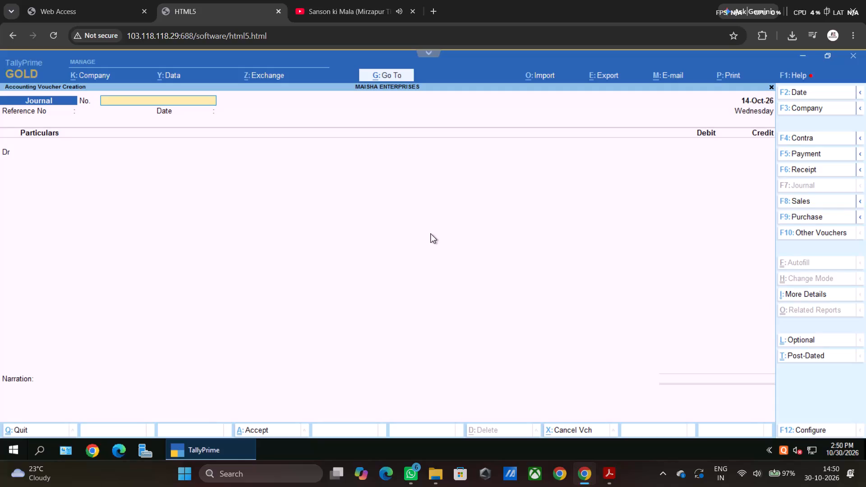
Set the new journal voucher's number to ONLINE and its reference date to 14-Oct-26, leaving the reference number blank.
text(ONLIB)
key(BackSpace)
text(NE)
key(Return)
key(Return)
text(14.10)
key(Return)
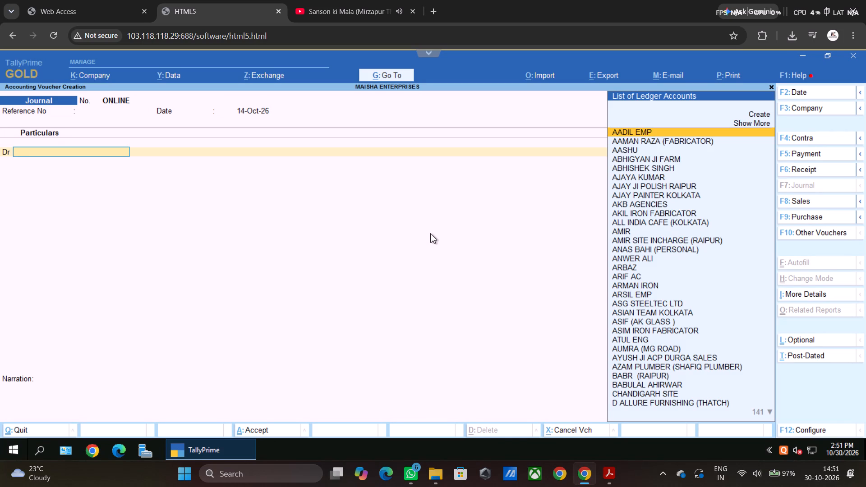
text(SAME)
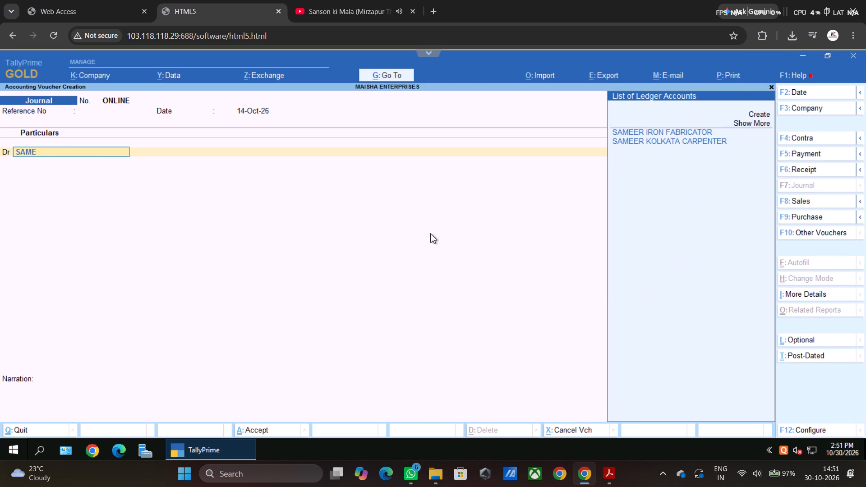
key(Down)
key(Down)
key(Return)
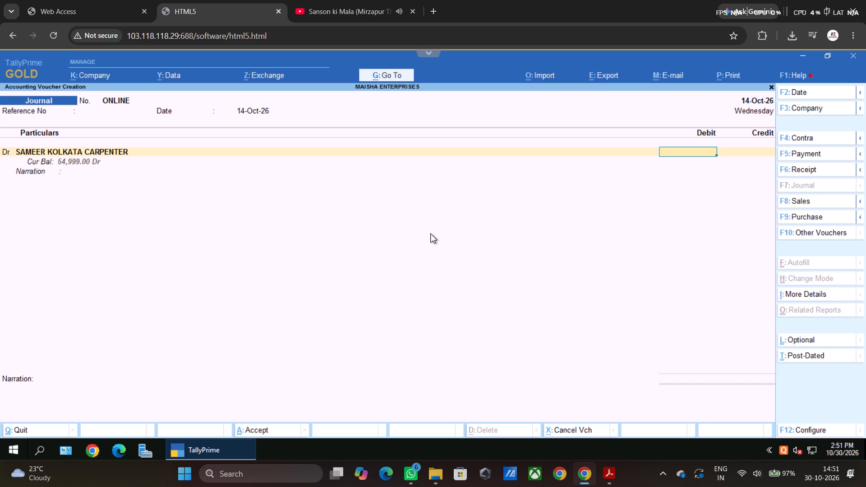
text(680)
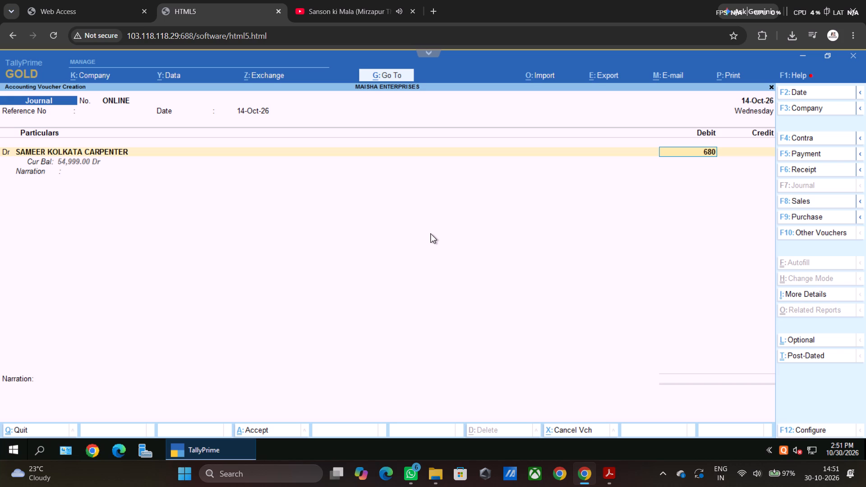
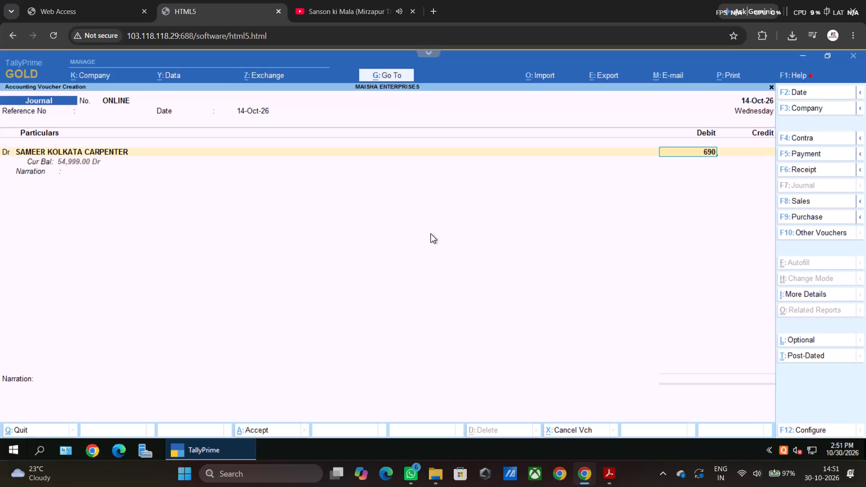
Balance the carpenter ledger's 690 debit with a 690 credit to ONLINE, leaving both ledger line narrations blank.
key(Return)
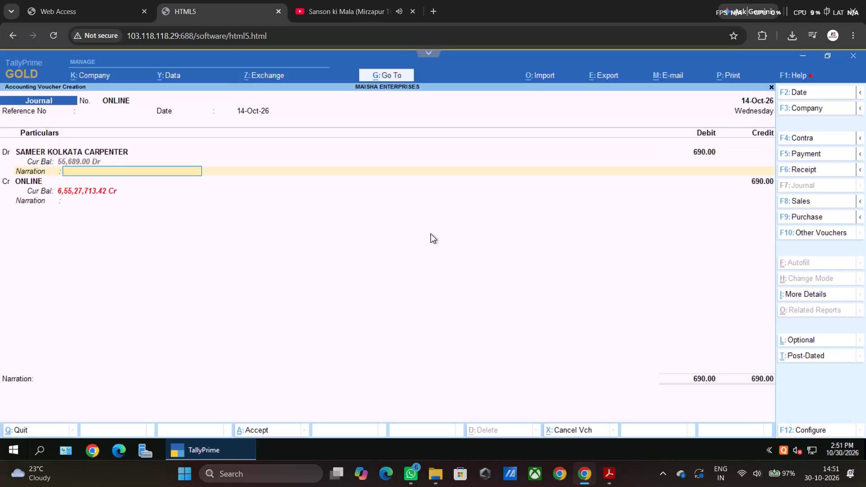
key(Return)
key(Return)
key(Return)
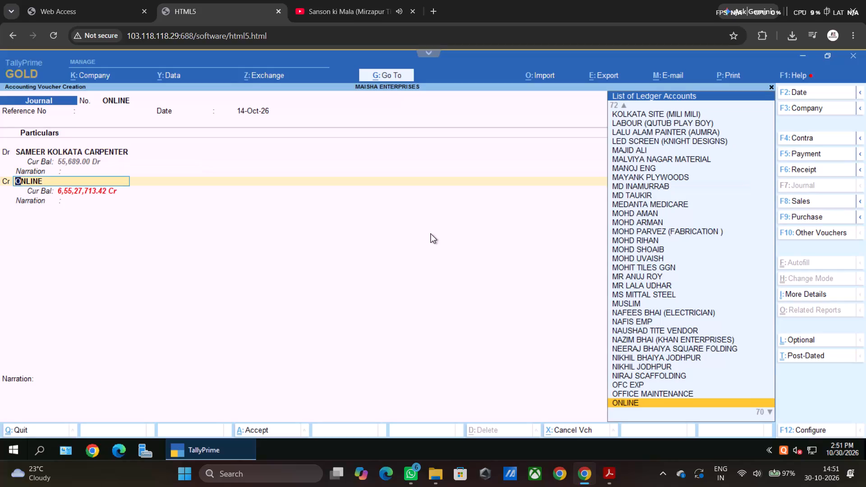
key(Return)
key(Return)
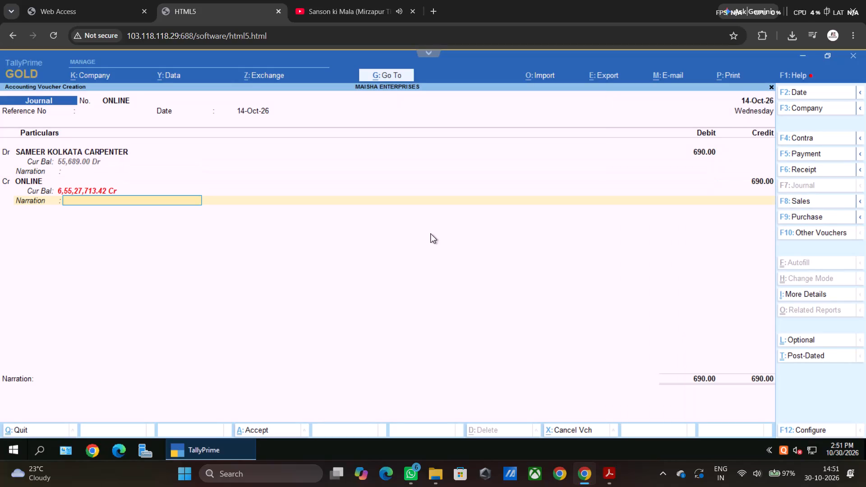
key(Return)
Begin the voucher's overall narration with "BY".
text(ON)
key(BackSpace)
key(BackSpace)
text(BY)
key(space)
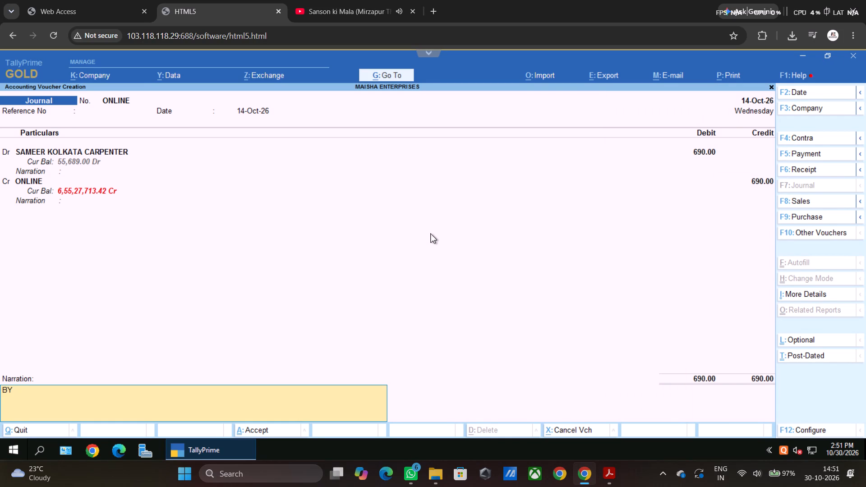
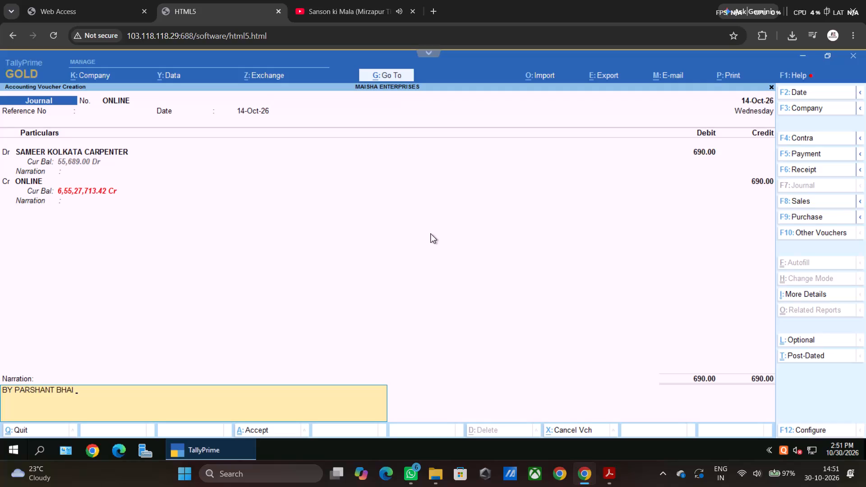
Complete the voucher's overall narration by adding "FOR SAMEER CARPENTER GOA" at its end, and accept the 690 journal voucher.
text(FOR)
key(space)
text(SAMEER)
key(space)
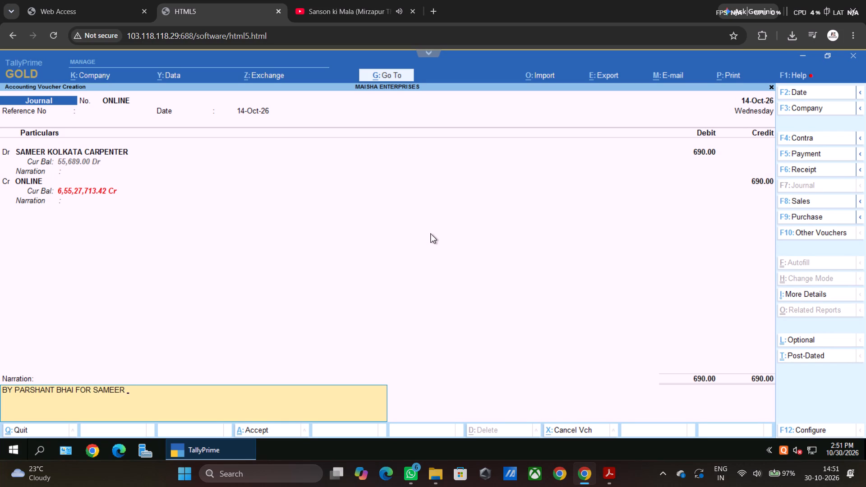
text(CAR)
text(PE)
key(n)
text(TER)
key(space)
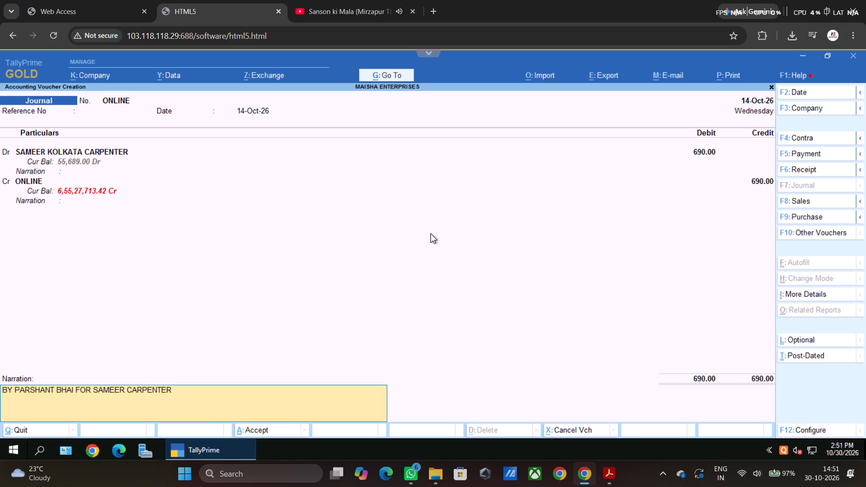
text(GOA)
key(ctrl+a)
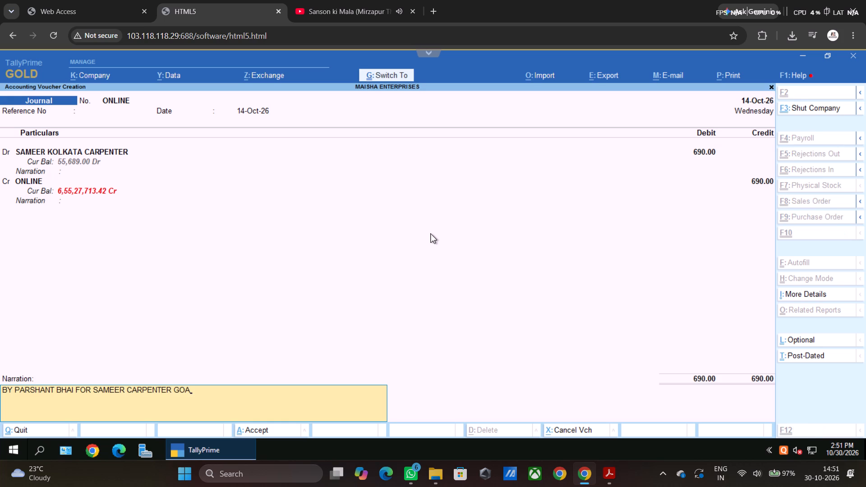
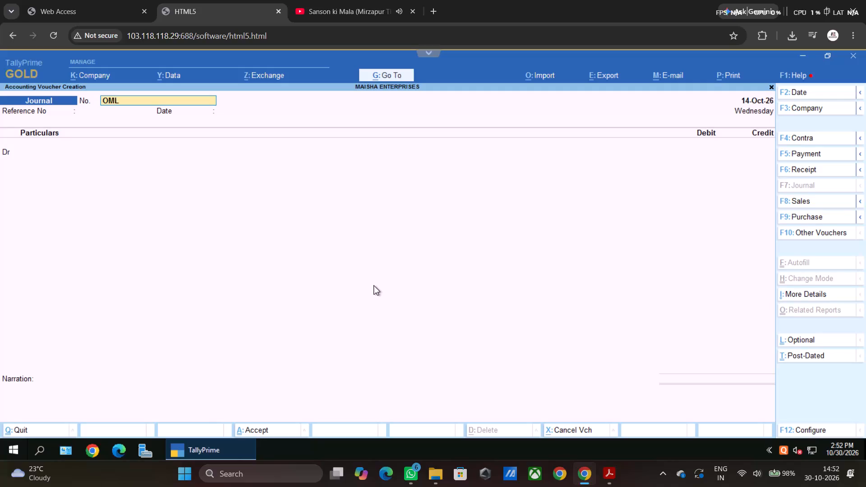
Enter OMLINE as the new journal voucher's number.
key(Return)
key(Return)
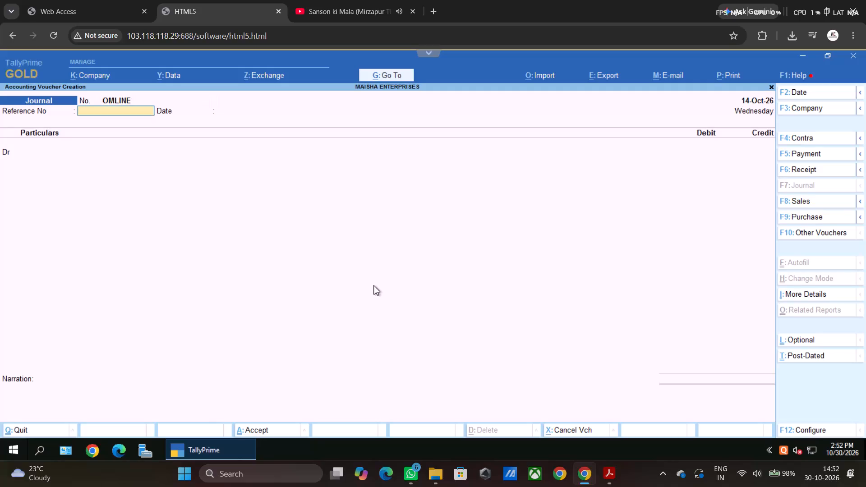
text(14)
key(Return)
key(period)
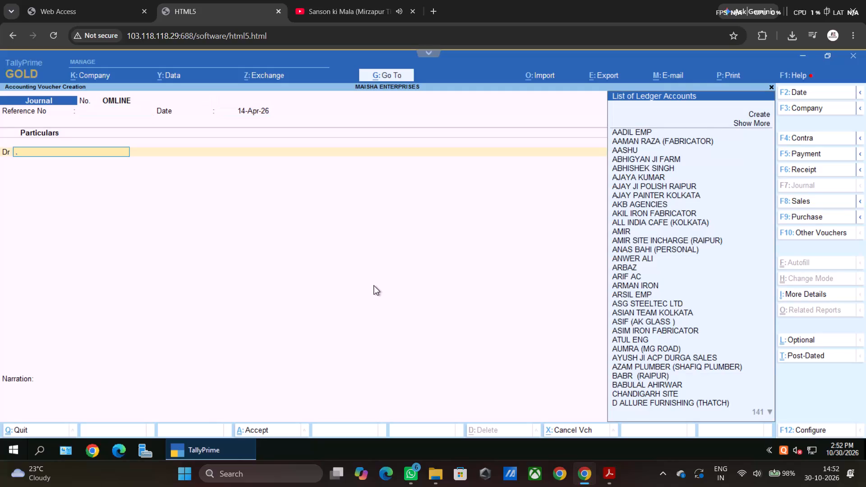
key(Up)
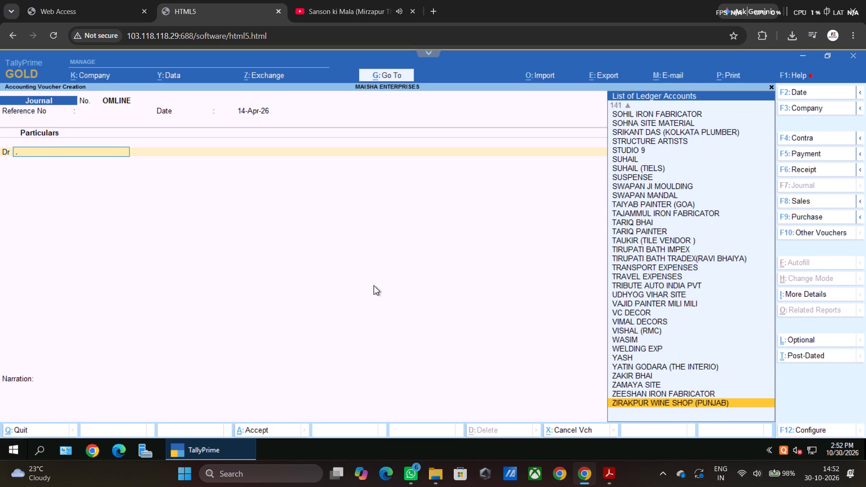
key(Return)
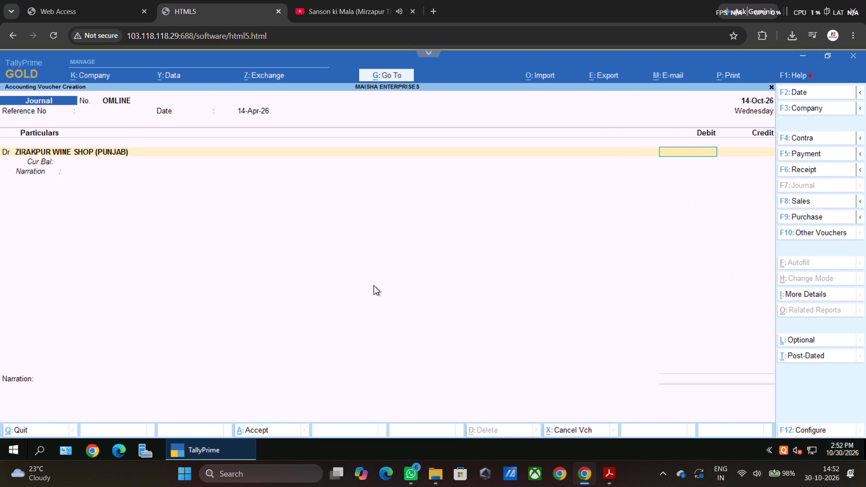
Leave the reference number blank and set the journal voucher's reference date to 14-Oct-26.
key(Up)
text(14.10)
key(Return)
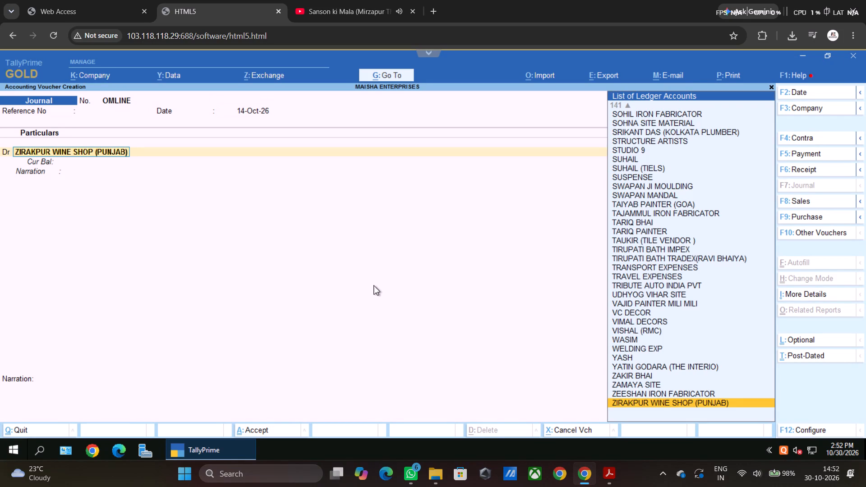
Choose KOLKATA SITE (MILI MILI) as the ledger on the voucher's first debit line.
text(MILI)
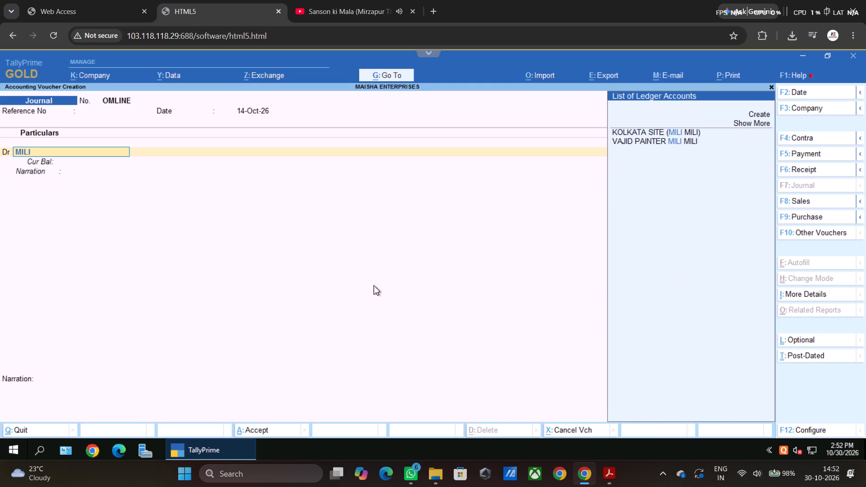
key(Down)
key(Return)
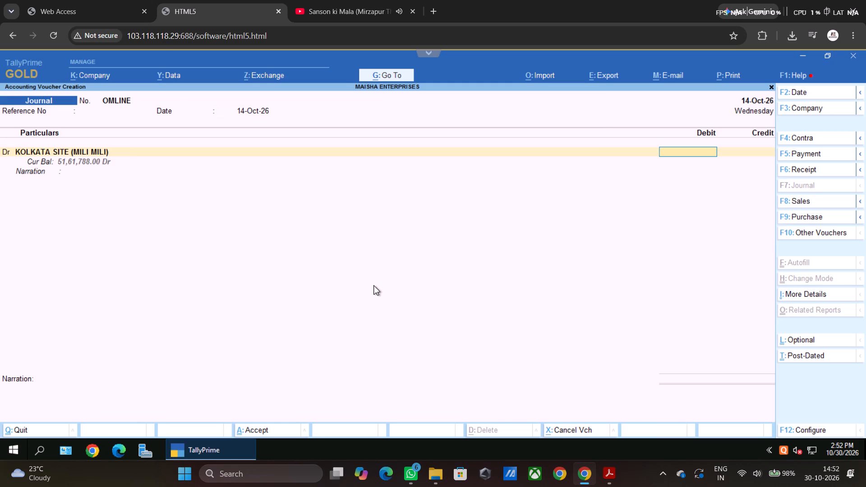
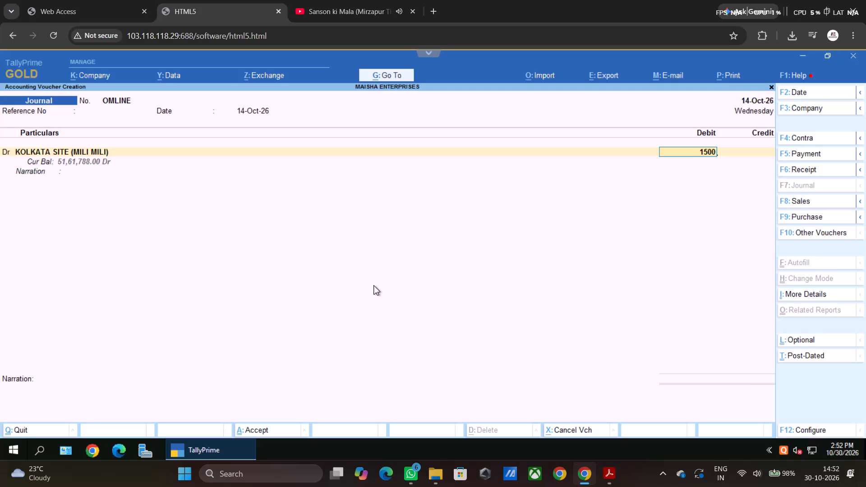
Confirm a 1,500 debit for KOLKATA SITE (MILI MILI) and credit ONLINE with 1,500, leaving both line narrations blank.
key(Return)
key(Return)
key(Return)
key(Return)
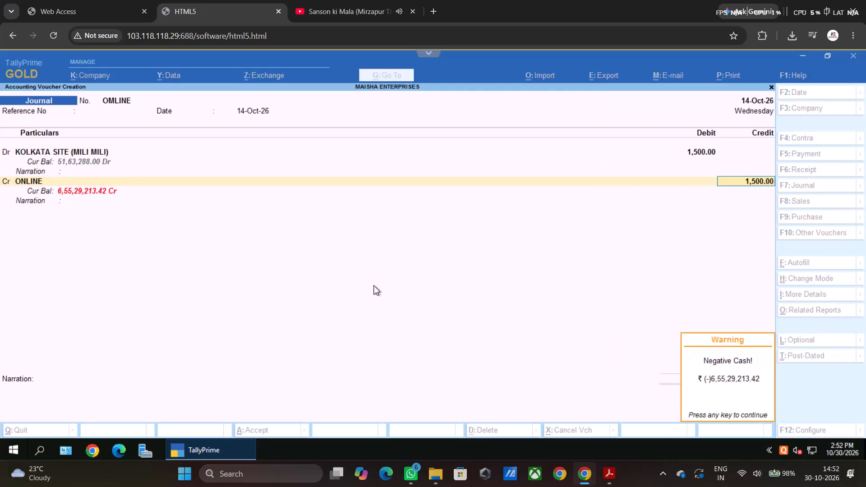
key(Return)
key(Return)
Enter the voucher narration BY PARSHANT BHAI FOR MILI MILI PLUMBER MTRL.
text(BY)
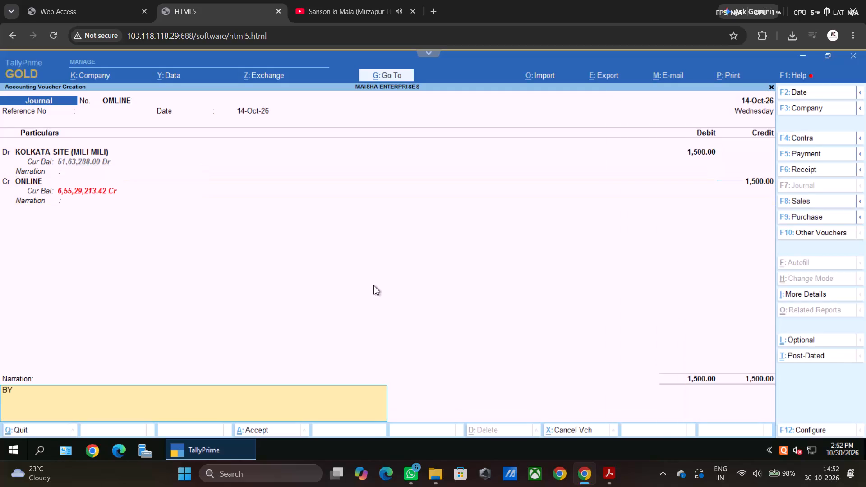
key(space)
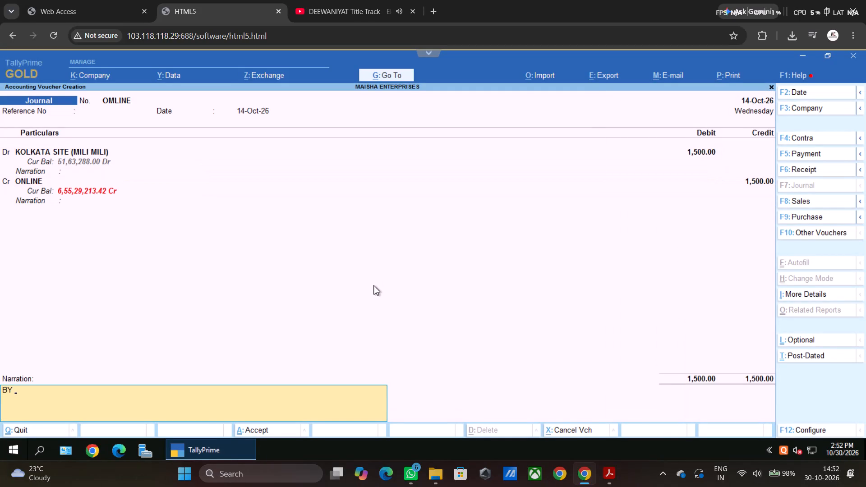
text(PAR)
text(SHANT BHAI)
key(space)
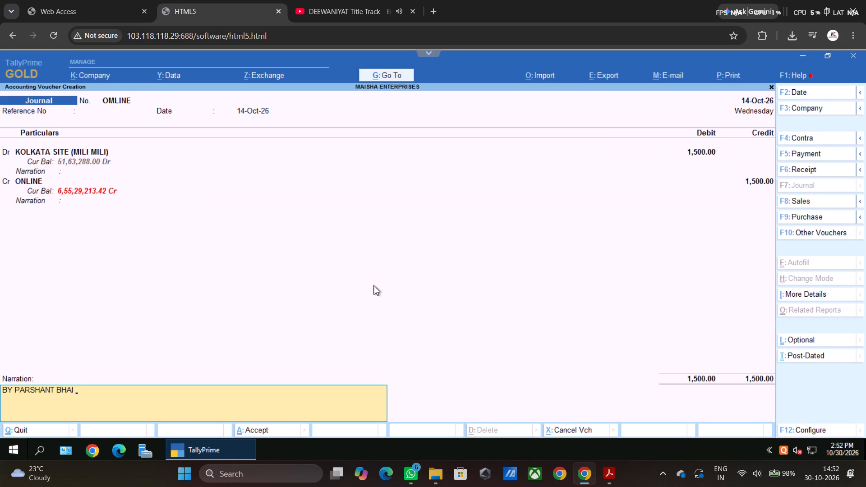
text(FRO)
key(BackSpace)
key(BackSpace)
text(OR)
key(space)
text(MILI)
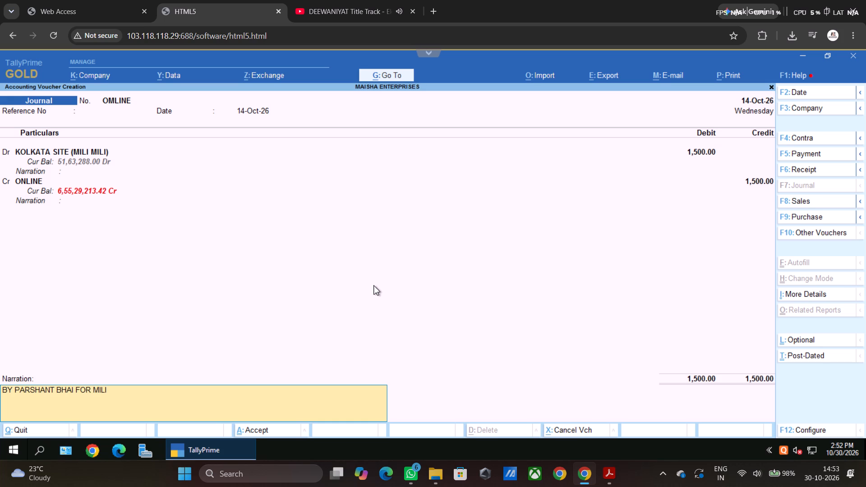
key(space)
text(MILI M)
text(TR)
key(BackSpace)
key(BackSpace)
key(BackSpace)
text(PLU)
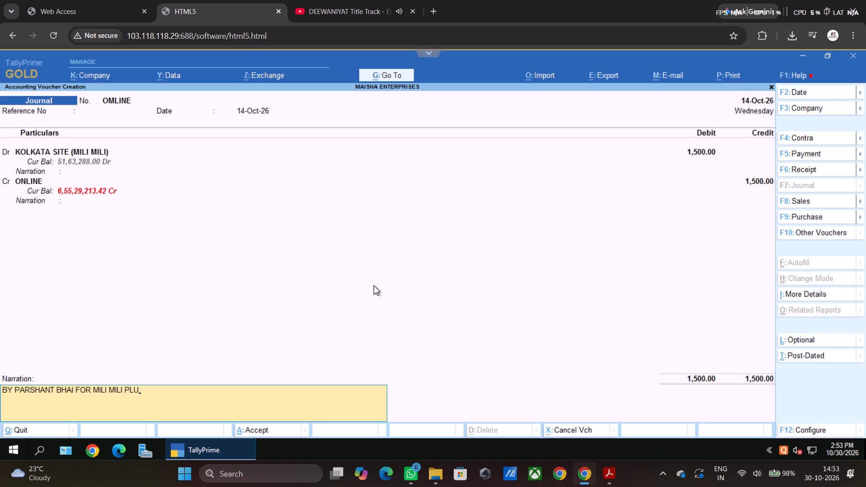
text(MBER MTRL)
Switch to YouTube and pause the DEEWANIYAT Title Track video.
click(332, 6)
click(265, 219)
key(space)
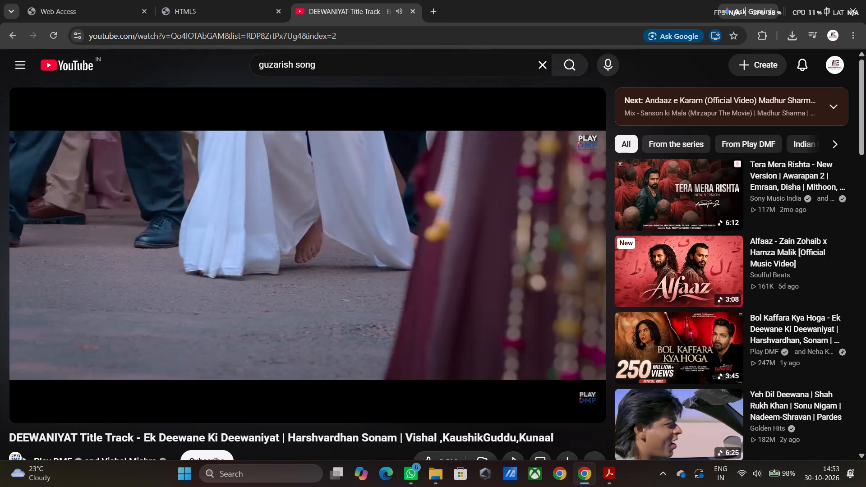
key(space)
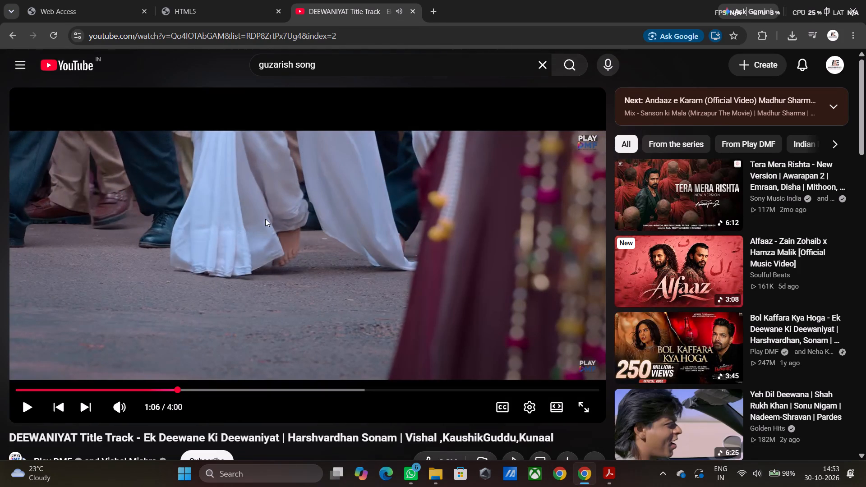
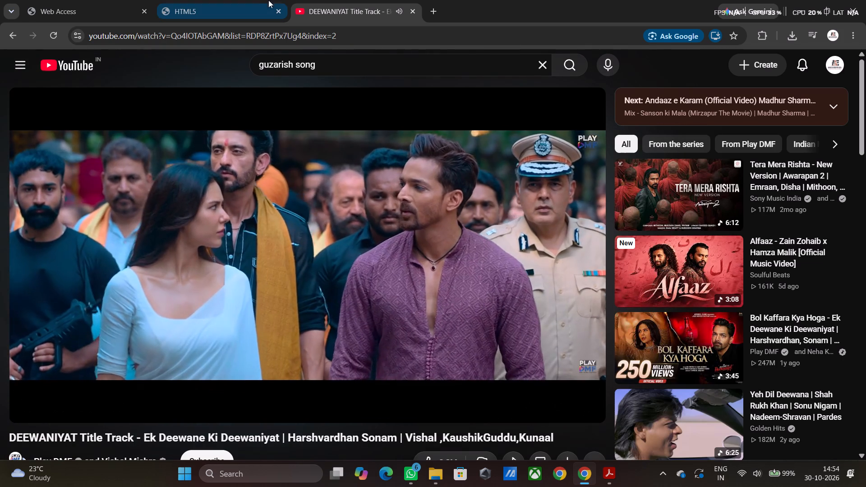
Switch back to TallyPrime and save the 14-Oct-26 journal voucher for KOLKATA SITE (MILI MILI).
click(238, 4)
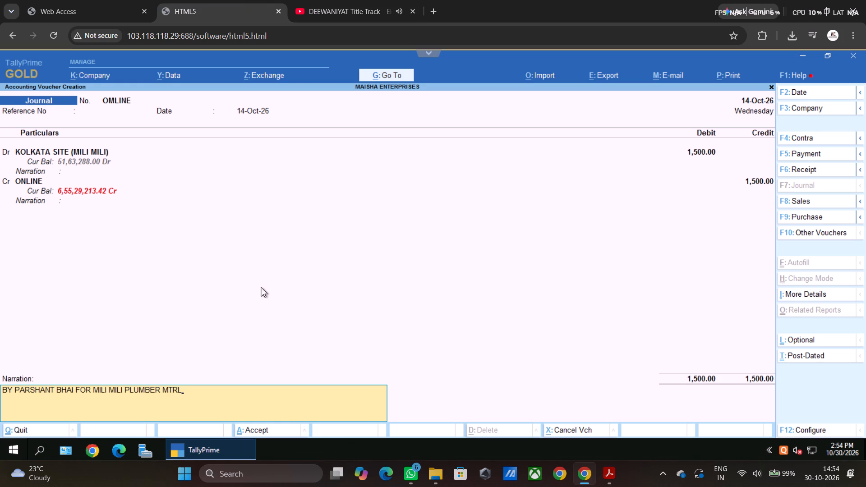
key(ctrl+a)
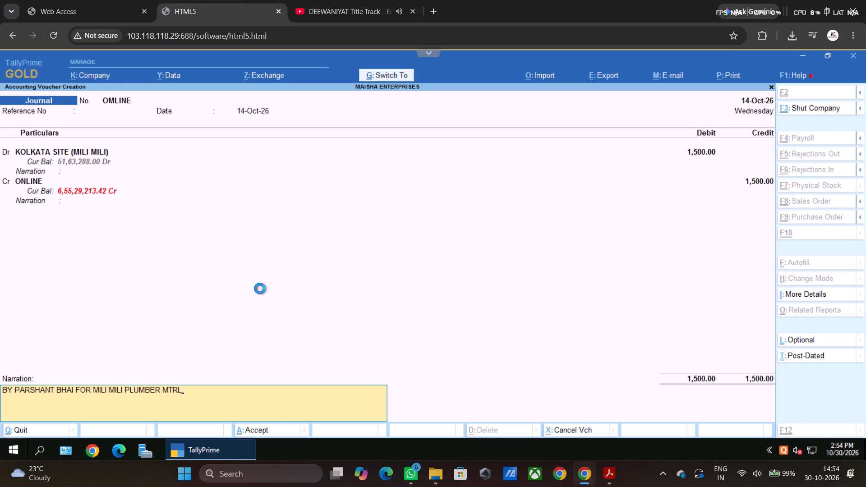
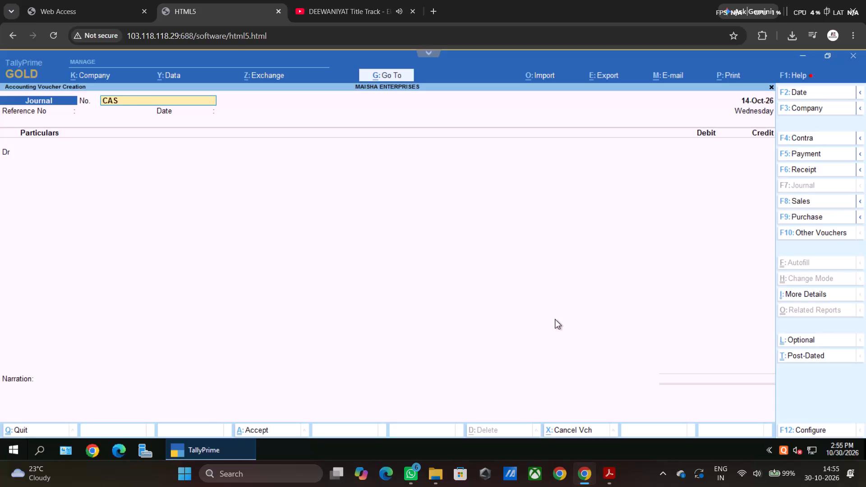
Enter CASH as the number of the new 14-Oct-26 journal voucher and leave the reference number blank.
key(BackSpace)
key(Return)
key(Return)
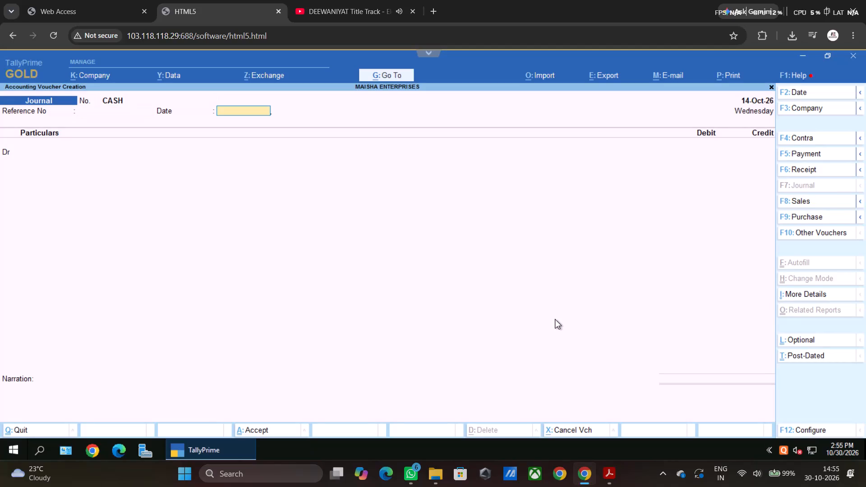
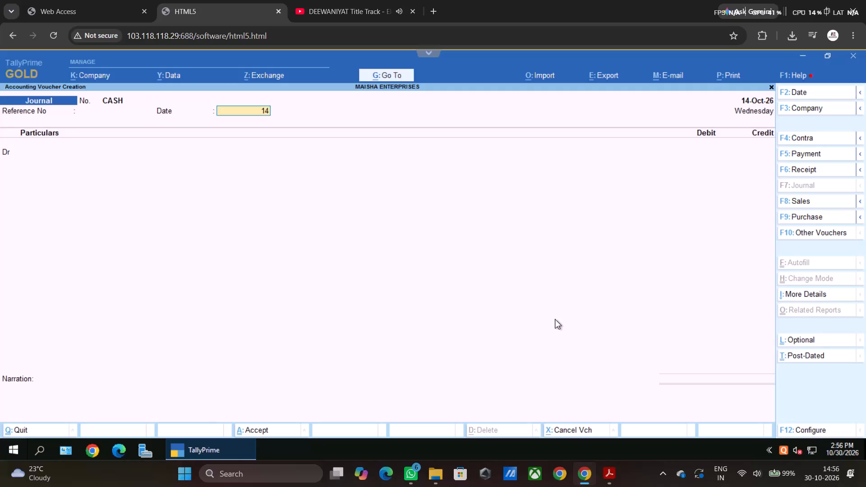
Set the reference date of the CASH journal voucher to 14-Oct-26.
text(.10)
key(Return)
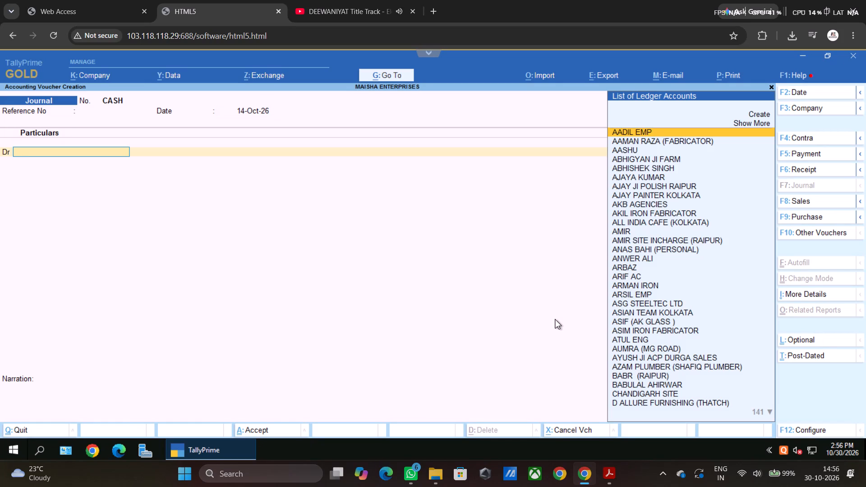
Filter the ledger accounts by AM for the first debit entry of the CASH journal voucher.
text(AM)
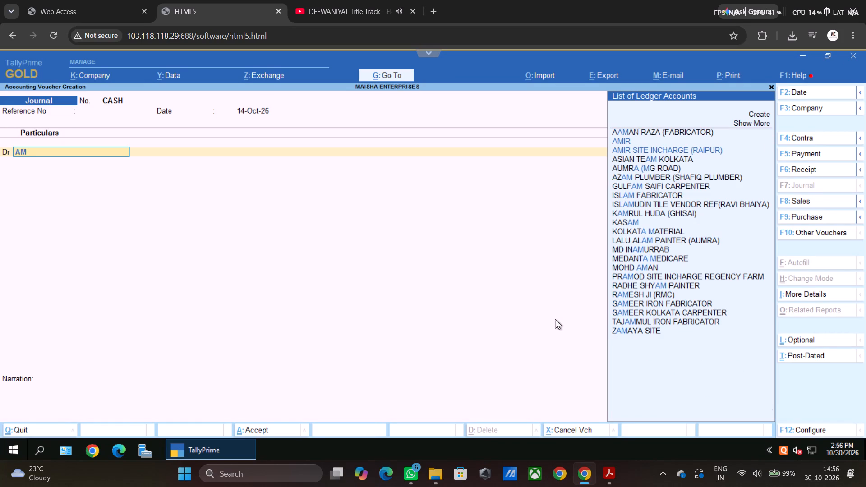
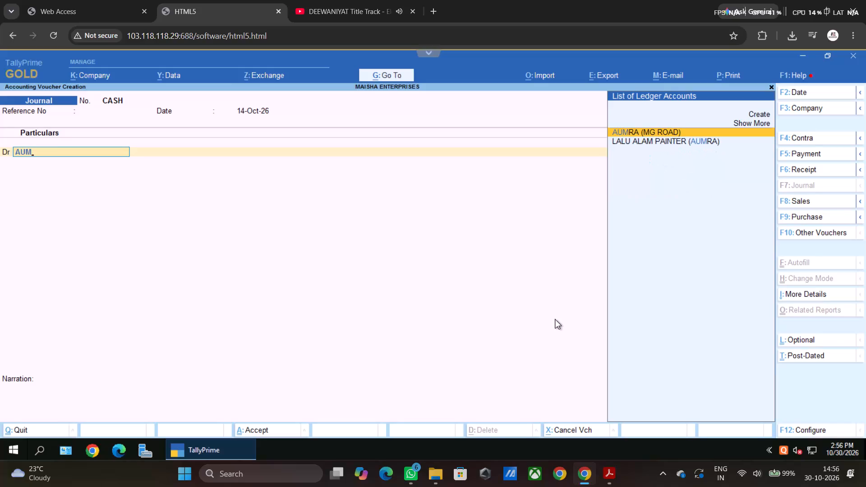
Debit the AUMRA (MG ROAD) ledger 60,000 in the CASH journal voucher, leaving its line narration blank.
key(Return)
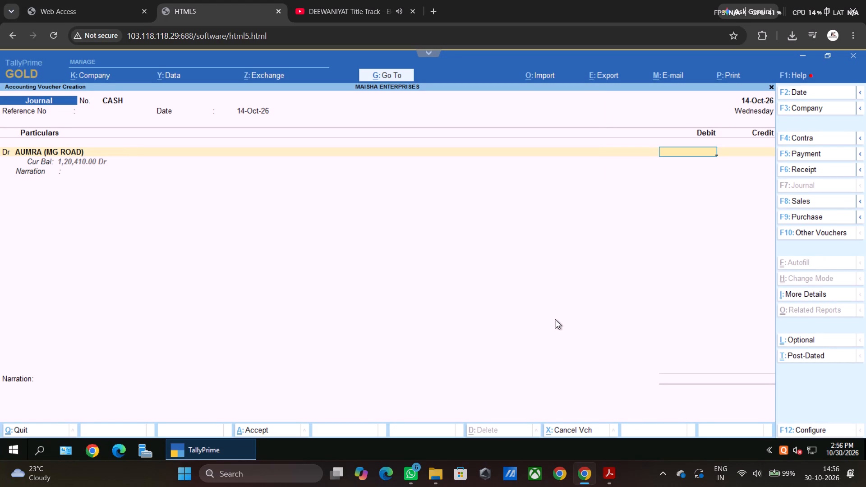
key(6)
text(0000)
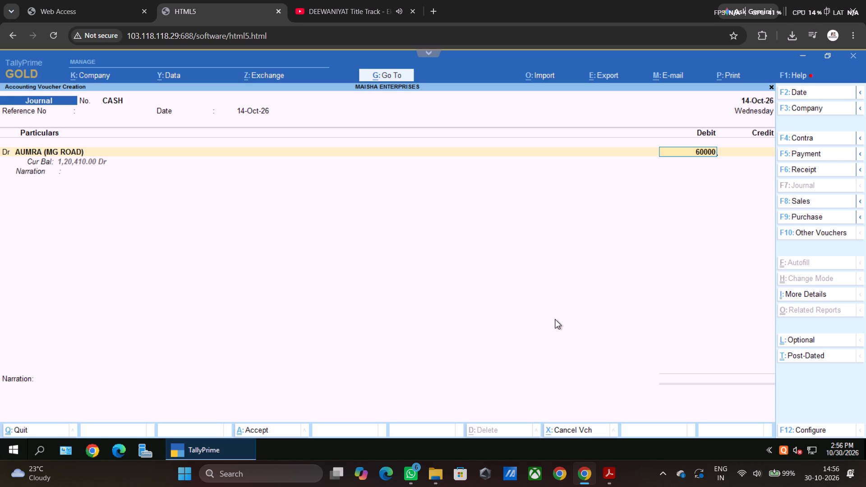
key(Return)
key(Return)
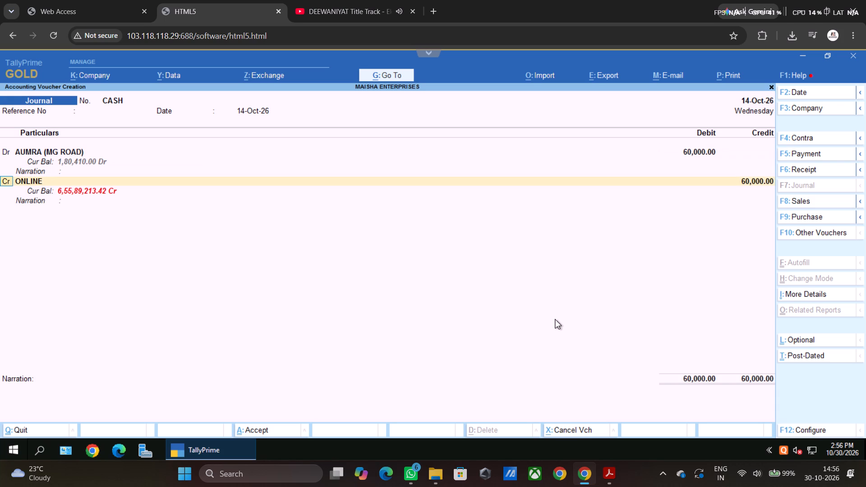
Credit the ONLINE ledger 60,000 as the balancing entry, leaving its line narration blank.
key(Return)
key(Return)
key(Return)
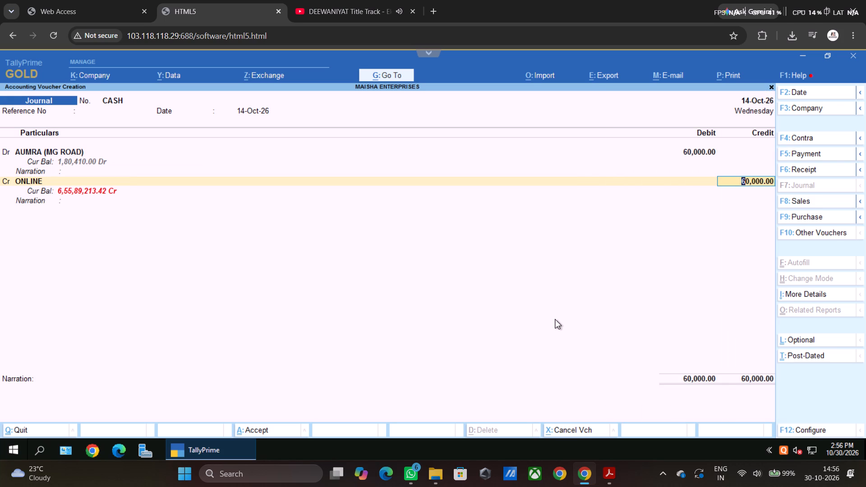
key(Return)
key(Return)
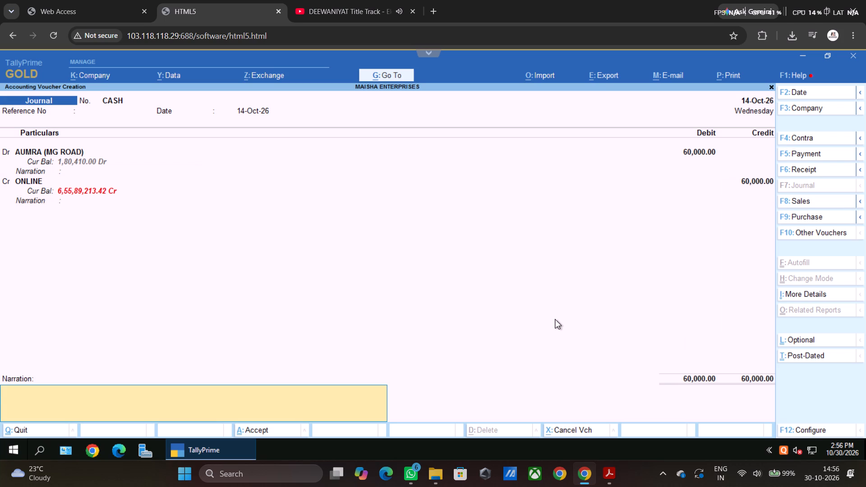
Enter the voucher narration beginning "BY ANAS BHAI TO ATUL FOR LABOUR AND".
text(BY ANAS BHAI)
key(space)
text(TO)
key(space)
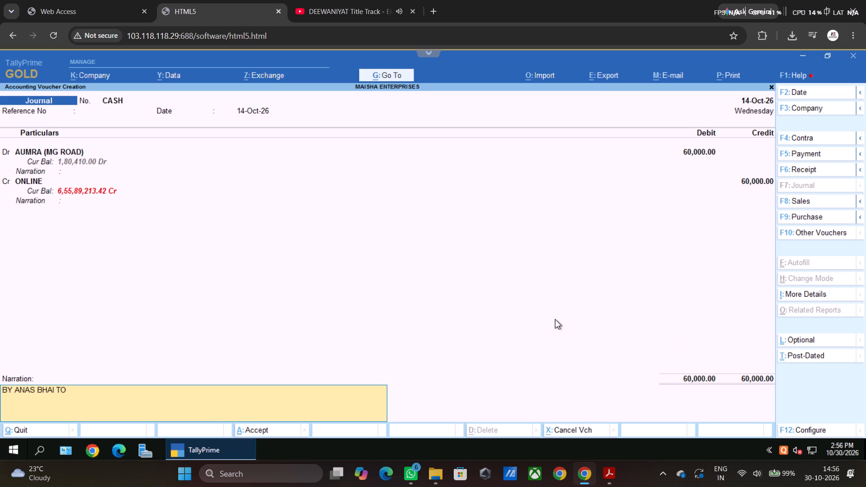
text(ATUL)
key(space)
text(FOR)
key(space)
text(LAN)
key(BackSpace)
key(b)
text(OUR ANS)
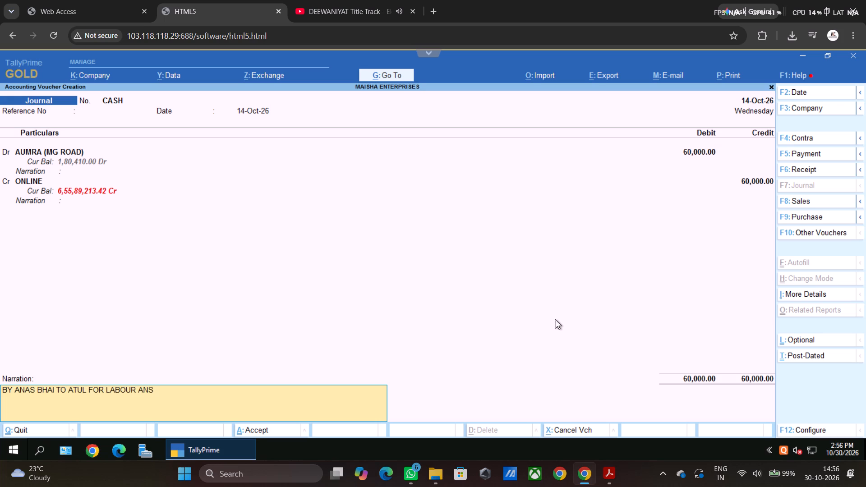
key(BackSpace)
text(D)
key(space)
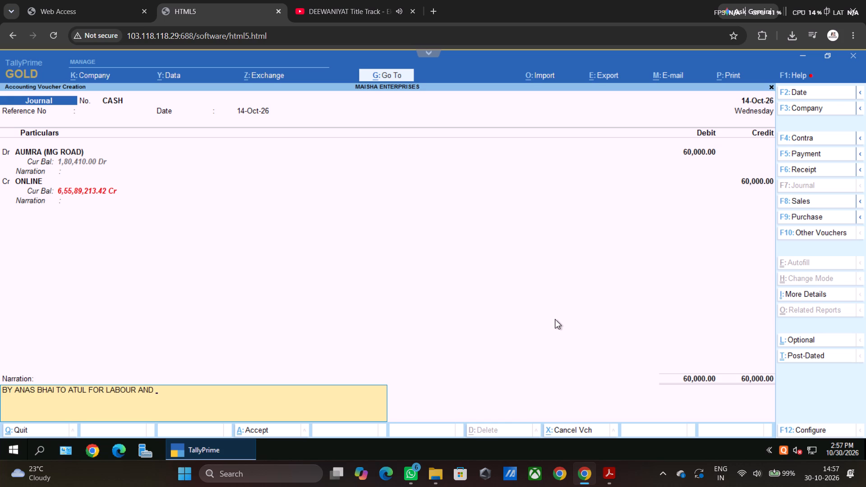
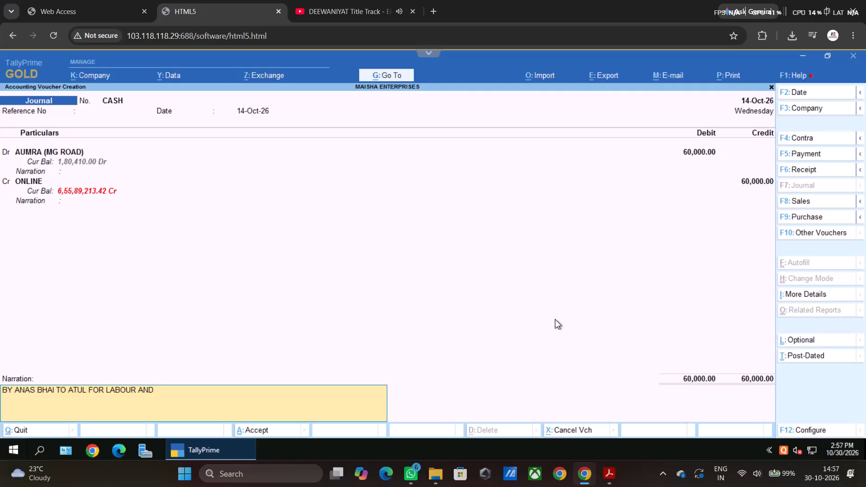
Continue the voucher narration after "LABOUR AND" with "POP CE".
key(p)
text(OP)
key(space)
text(CE)
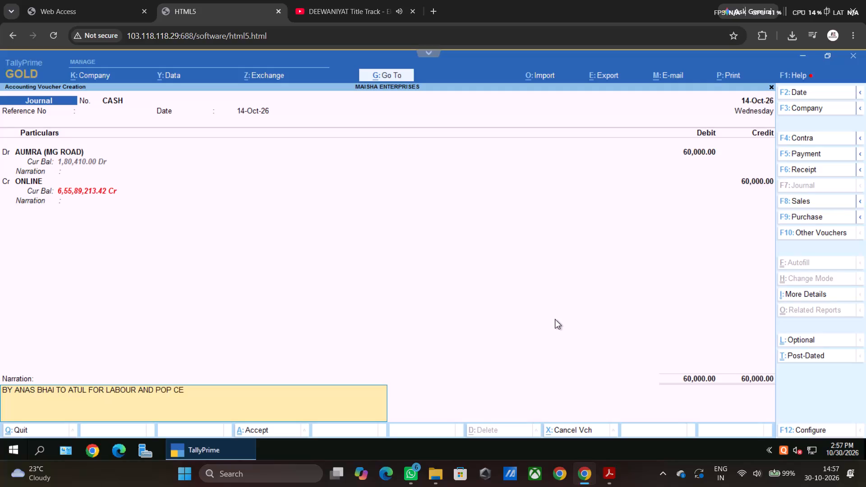
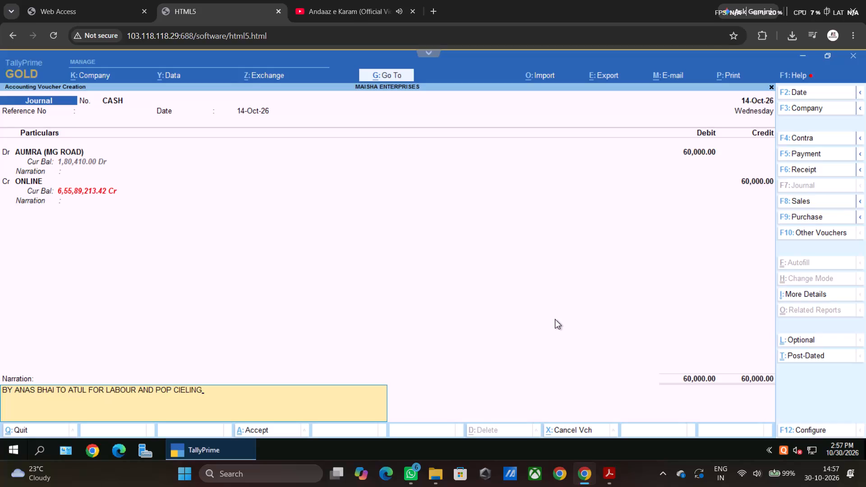
Reword the voucher narration after "LABOUR AND" to read "50K FOR POP CIELING" and accept the journal voucher.
click(153, 386)
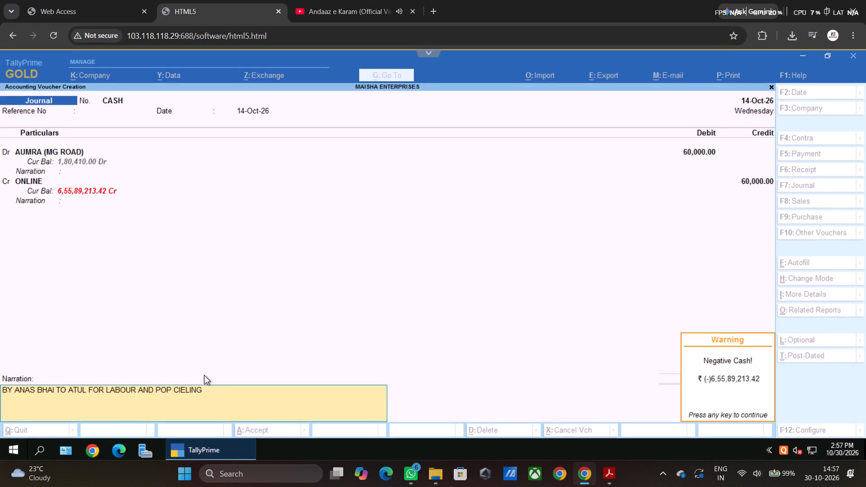
key(BackSpace)
key(BackSpace)
key(BackSpace)
key(BackSpace)
key(BackSpace)
key(BackSpace)
key(BackSpace)
key(BackSpace)
key(BackSpace)
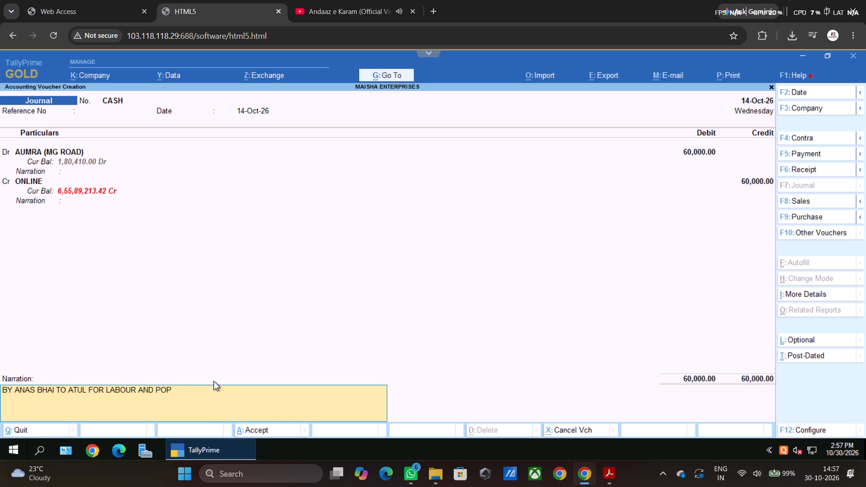
key(BackSpace)
key(BackSpace)
key(BackSpace)
key(BackSpace)
text(50)
text(K)
key(space)
text(FOR)
key(space)
text(POP)
key(space)
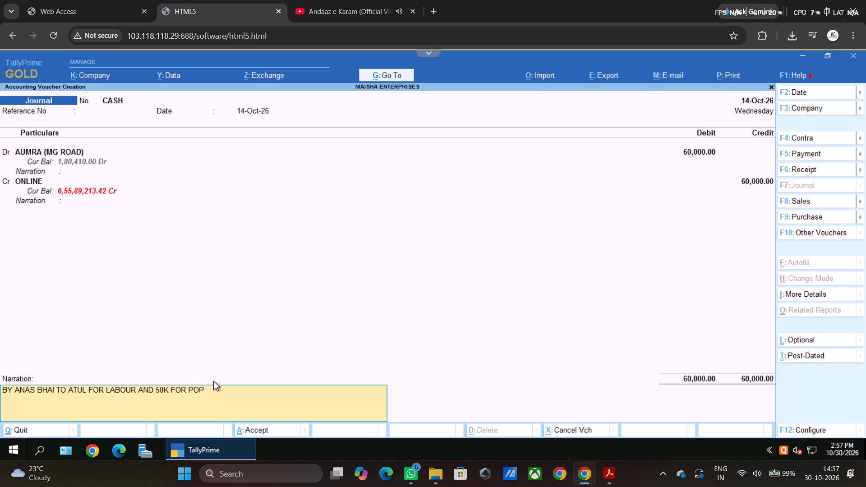
key(c)
text(IR)
key(BackSpace)
key(e)
text(LING)
key(space)
key(ctrl+a)
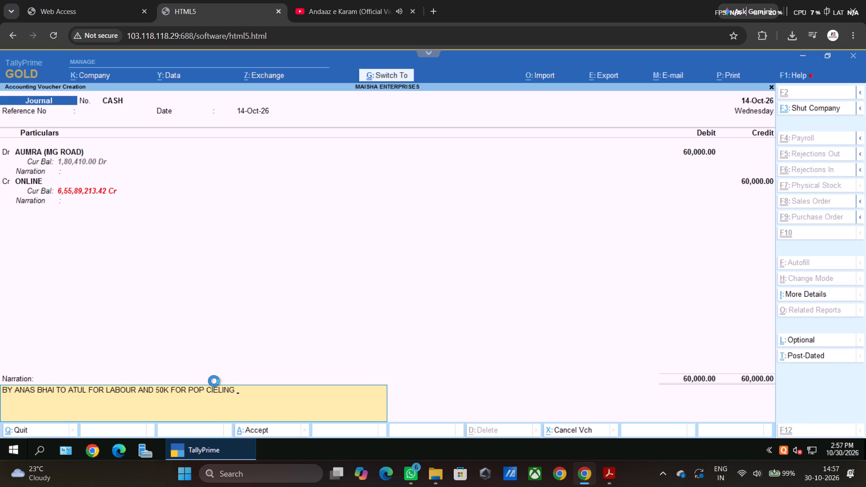
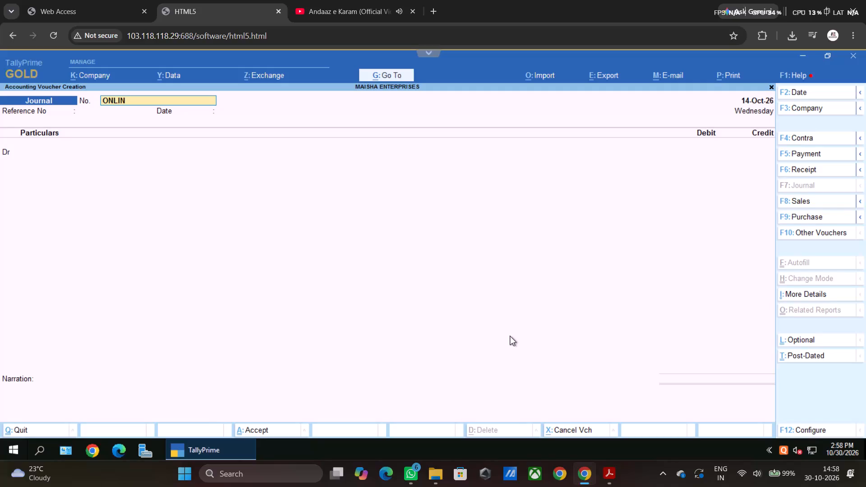
Keep ONLINE as the new journal voucher's number, leave the reference number blank and set the reference date to 14-Oct-26.
key(Return)
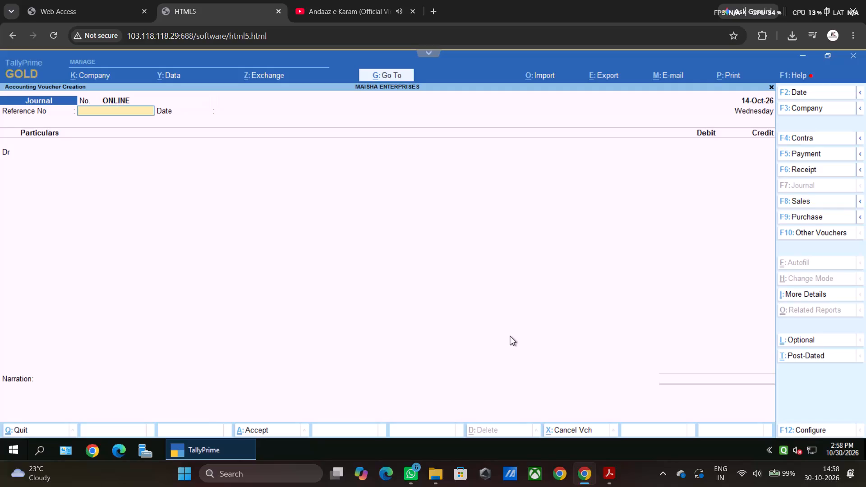
key(Return)
text(14.10)
key(Return)
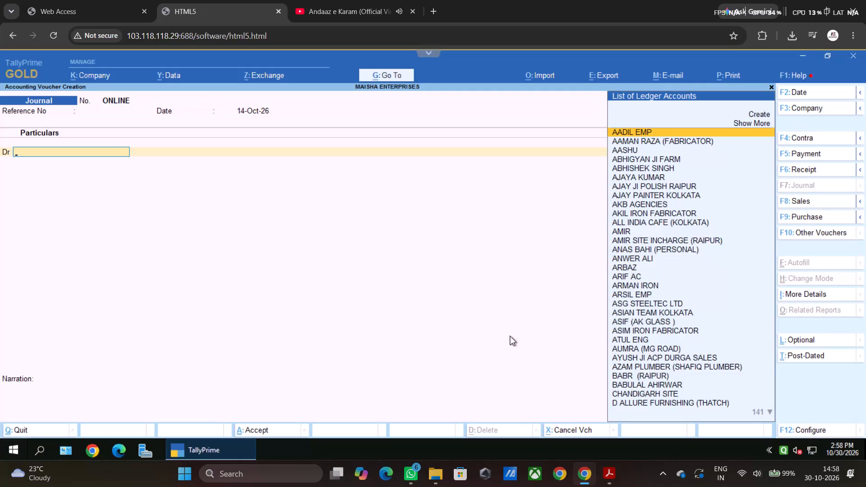
text(AMIR)
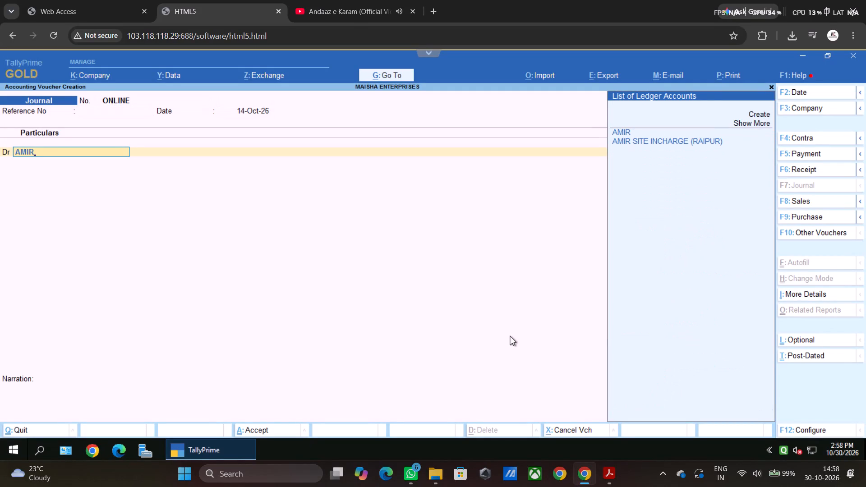
key(Down)
key(Down)
key(Return)
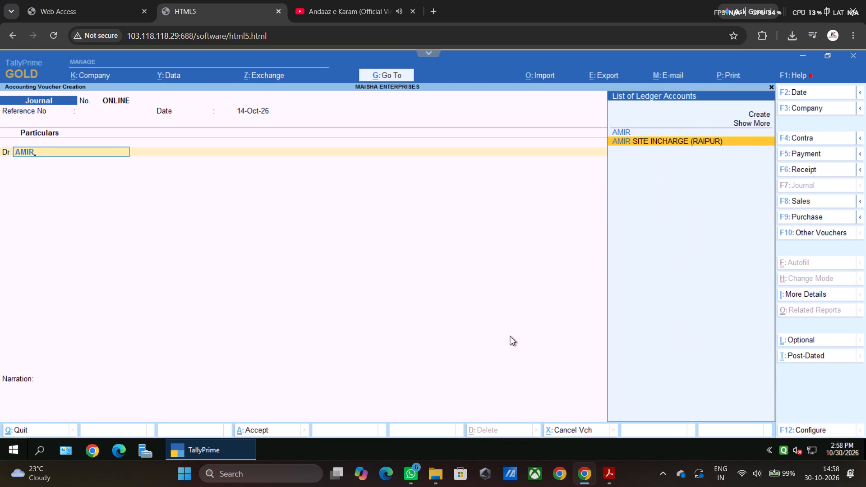
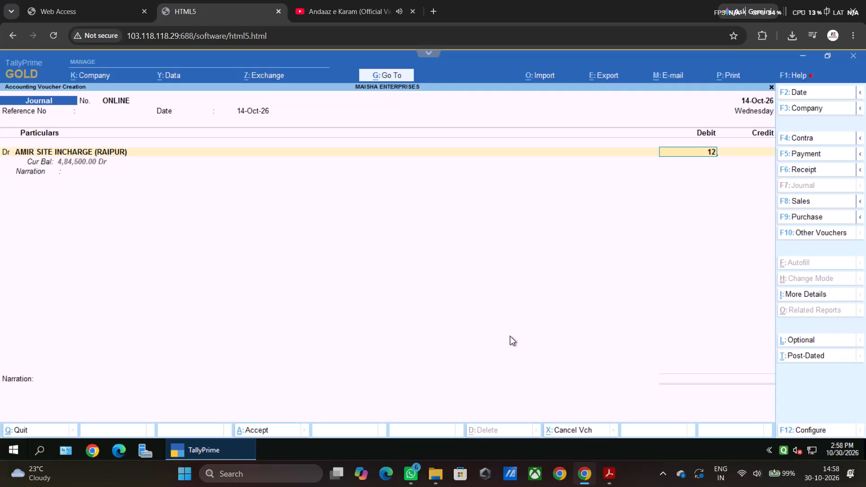
Complete the debit amount as 1,250 and credit ONLINE with the same amount, leaving both line narrations blank.
text(50)
key(Return)
key(Return)
key(Return)
key(Return)
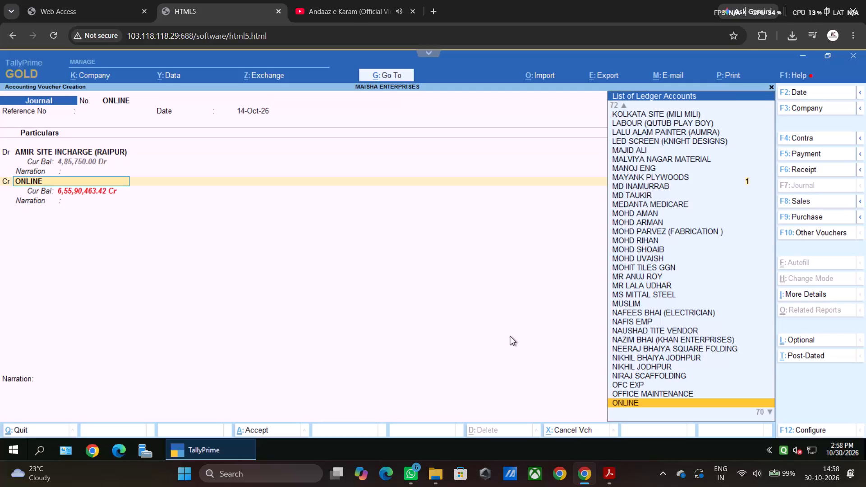
key(Return)
key(Return)
key(Return)
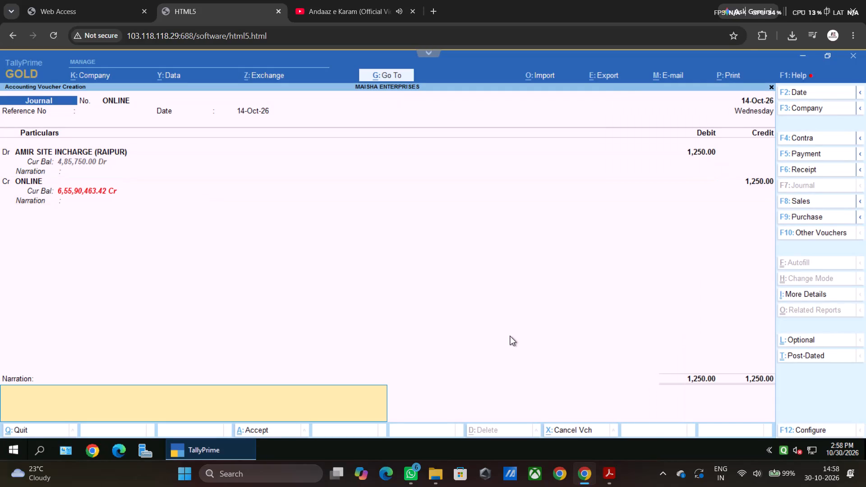
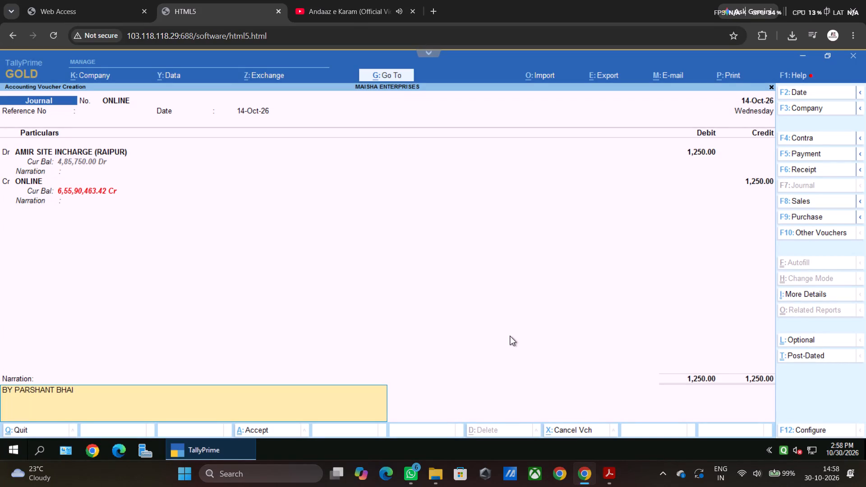
Complete the voucher narration as "BY PARSHANT BHAI TO AMIR BHAI AT GOA" and accept the journal voucher.
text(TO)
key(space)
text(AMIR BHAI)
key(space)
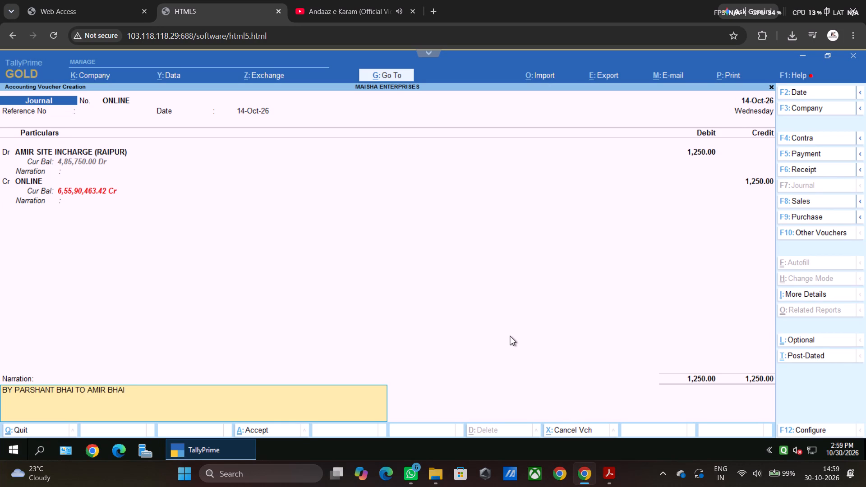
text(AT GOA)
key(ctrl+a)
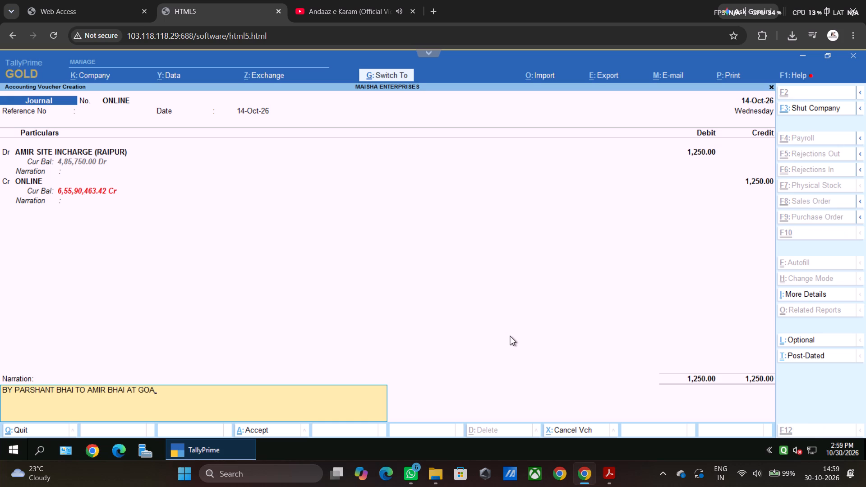
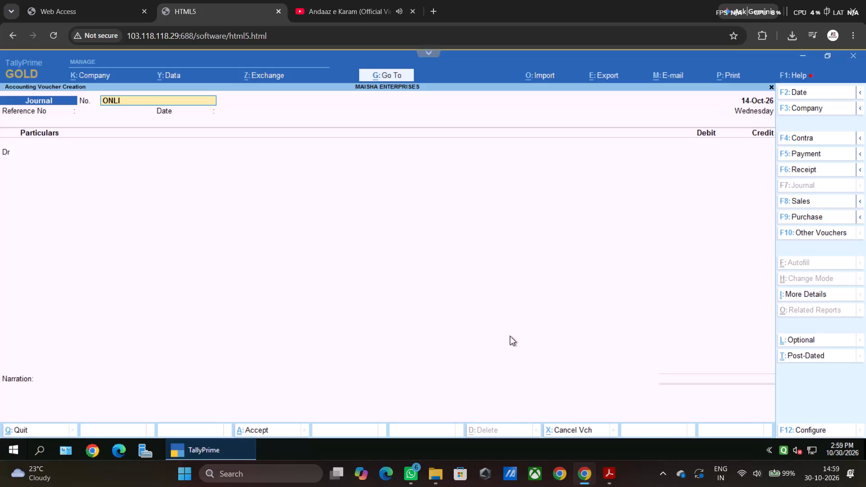
Number the new journal voucher ONLINE and set its reference date to 14-Oct-26.
key(Return)
key(Return)
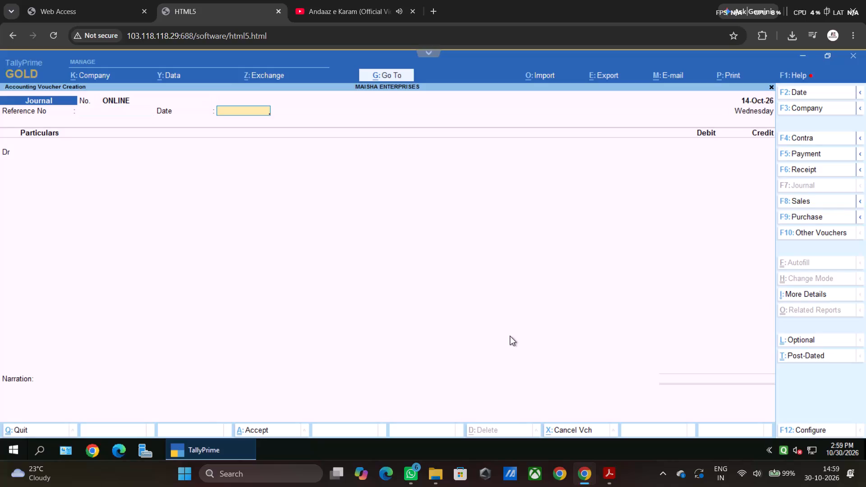
text(14.10)
key(Return)
Debit the GOA (ORRY) ledger 8,800 and credit ONLINE the same amount, leaving both line narrations blank.
text(GOA)
key(Return)
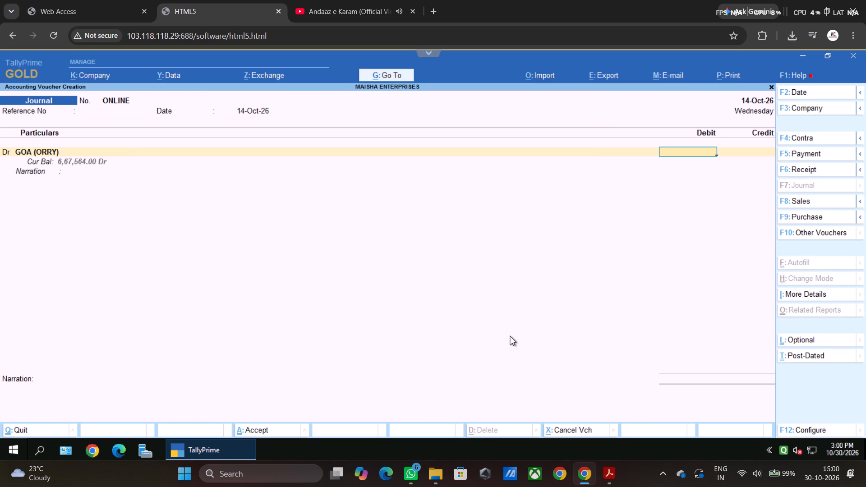
text(8800)
key(Return)
key(Return)
key(Return)
key(Return)
key(Return)
key(Return)
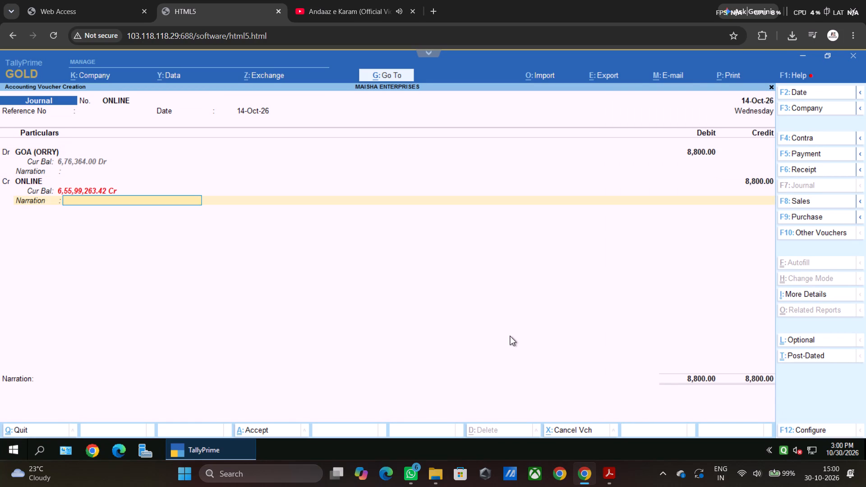
key(Return)
Start the voucher narration with "BY A".
text(BY)
key(space)
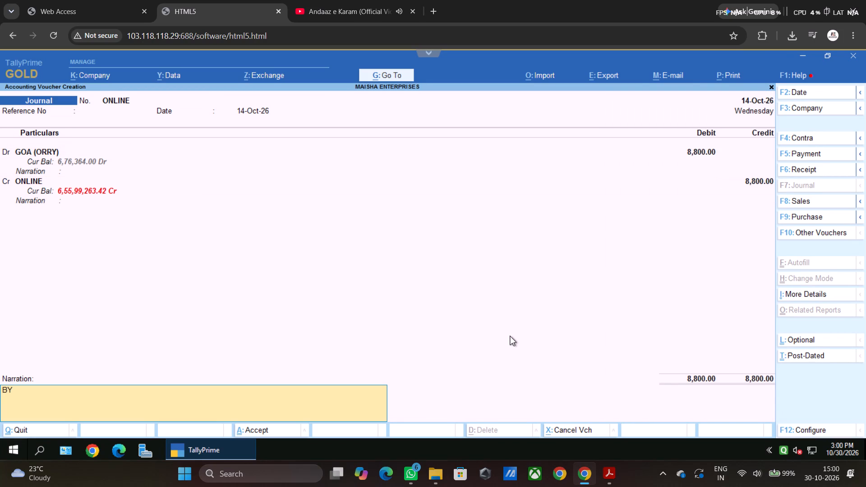
key(a)
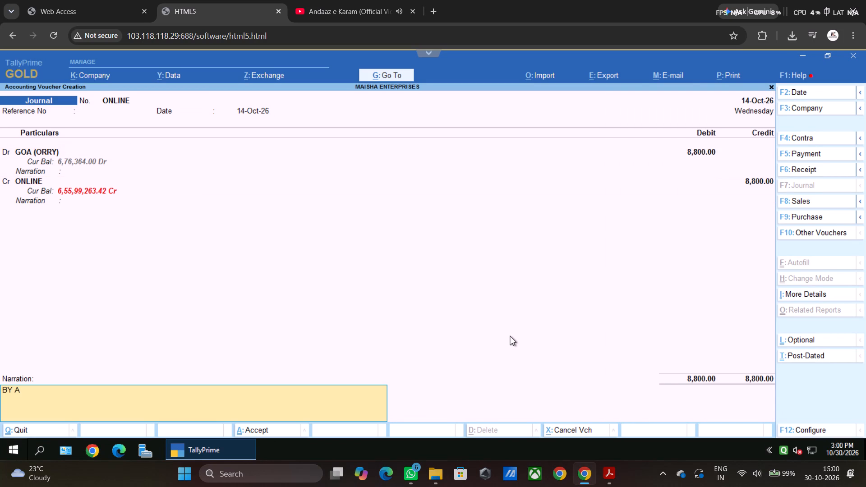
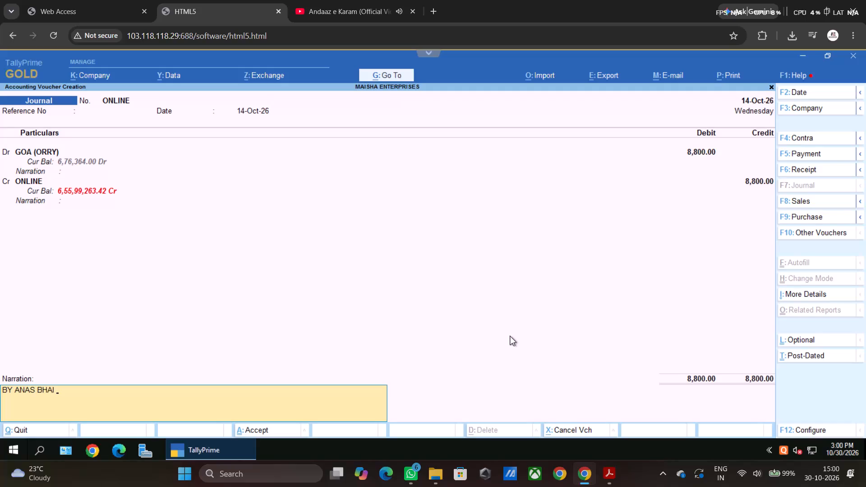
Complete the voucher narration with "FOR GOA CEMICAL" after the existing text and accept the 8,800 GOA (ORRY) journal voucher.
text(FOR)
key(space)
text(GOA CEM)
key(i)
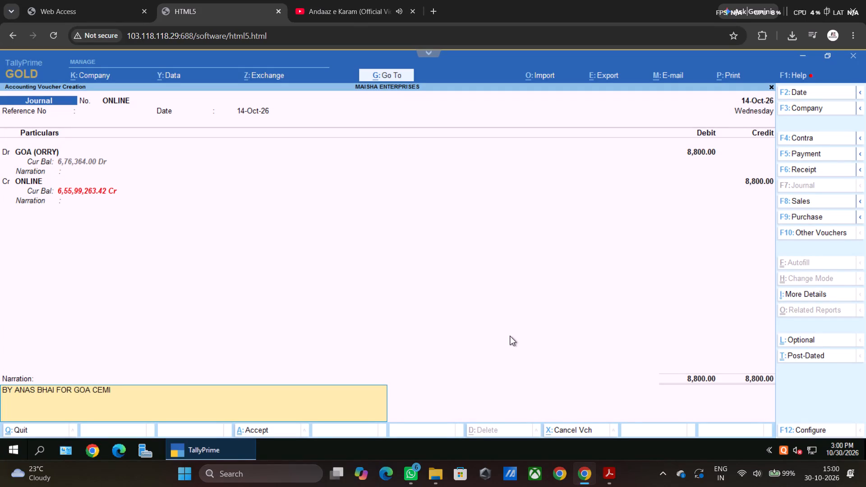
text(CAL)
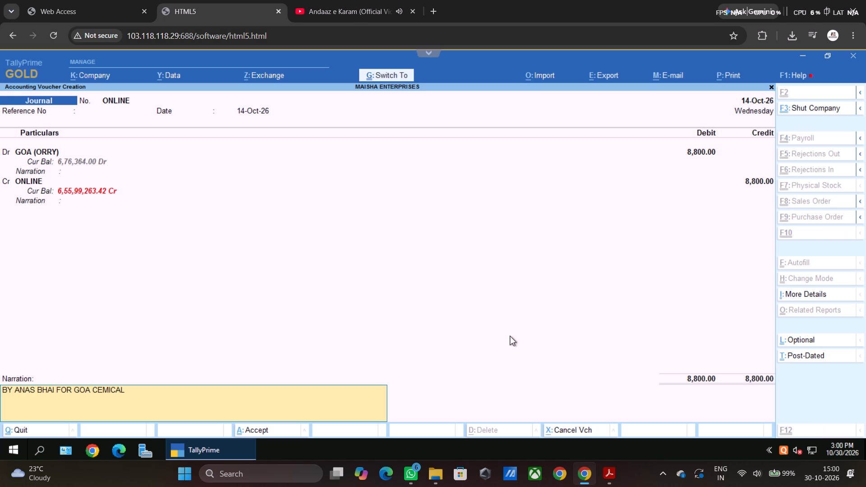
key(ctrl+a)
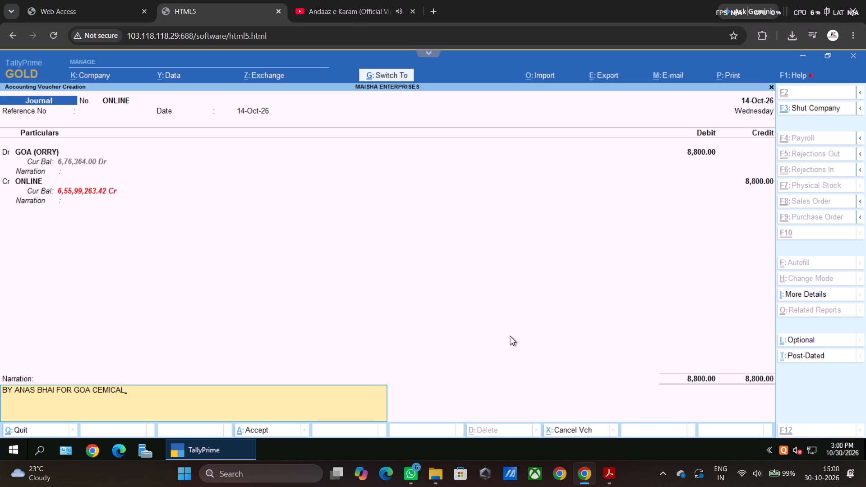